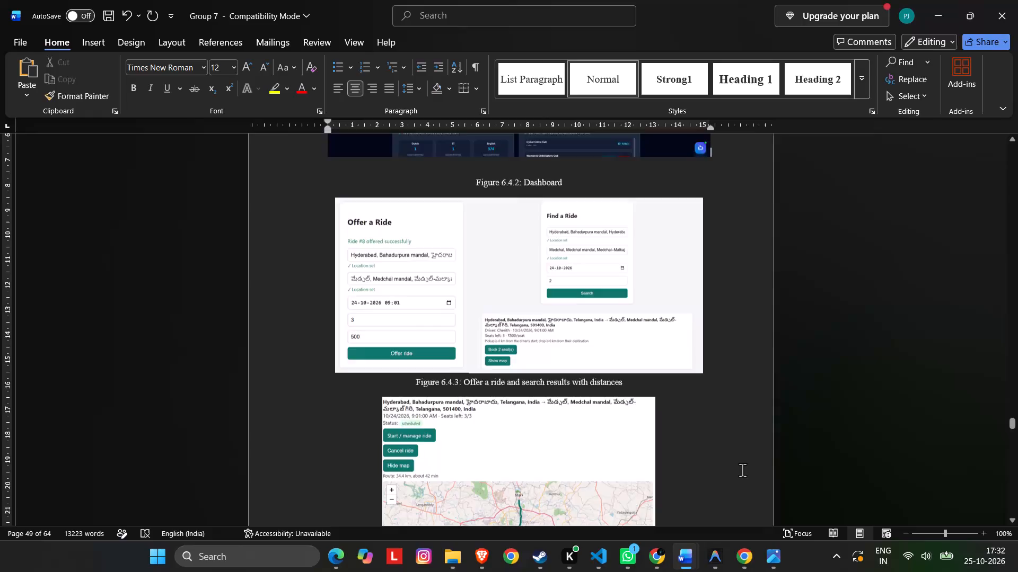
Delete the Offer a Ride and Find a Ride images above the Figure 6.4.3 caption.
{"action": "scroll", "coordinate": [742, 470], "scroll_direction": "down", "scroll_amount": 7}
{"action": "scroll", "coordinate": [742, 470], "scroll_direction": "down", "scroll_amount": 20}
{"action": "scroll", "coordinate": [742, 470], "scroll_direction": "down", "scroll_amount": 20}
{"action": "scroll", "coordinate": [742, 470], "scroll_direction": "down", "scroll_amount": 16}
{"action": "scroll", "coordinate": [742, 470], "scroll_direction": "up", "scroll_amount": 6}
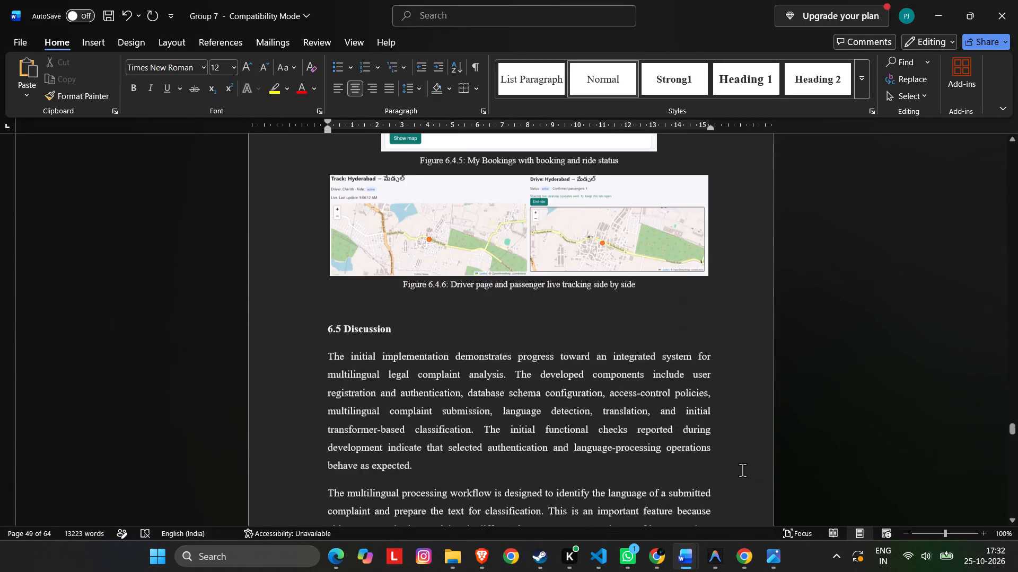
{"action": "scroll", "coordinate": [742, 470], "scroll_direction": "up", "scroll_amount": 5}
{"action": "scroll", "coordinate": [742, 470], "scroll_direction": "down", "scroll_amount": 3}
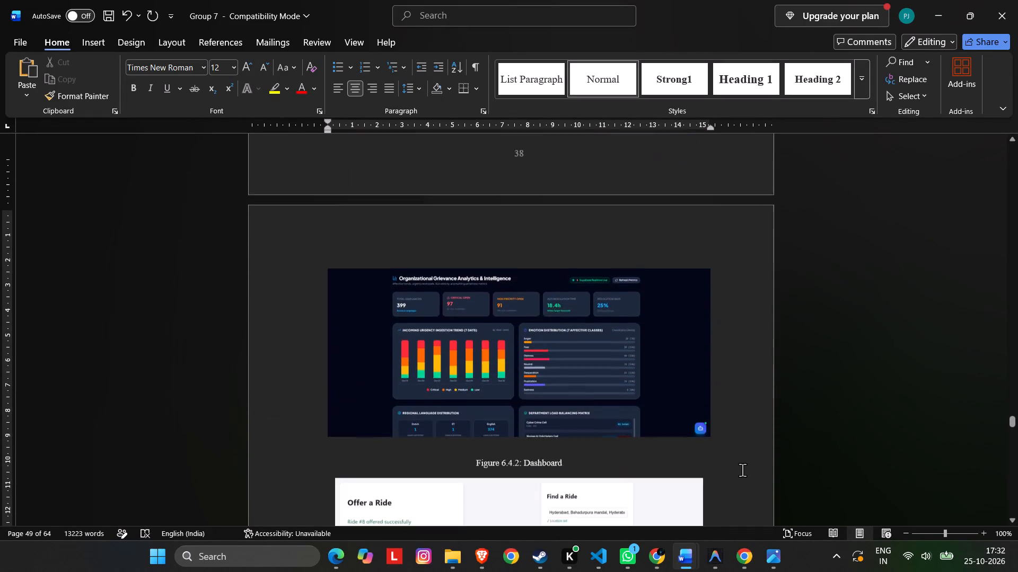
{"action": "scroll", "coordinate": [742, 470], "scroll_direction": "down", "scroll_amount": 3}
{"action": "left_click", "coordinate": [650, 301]}
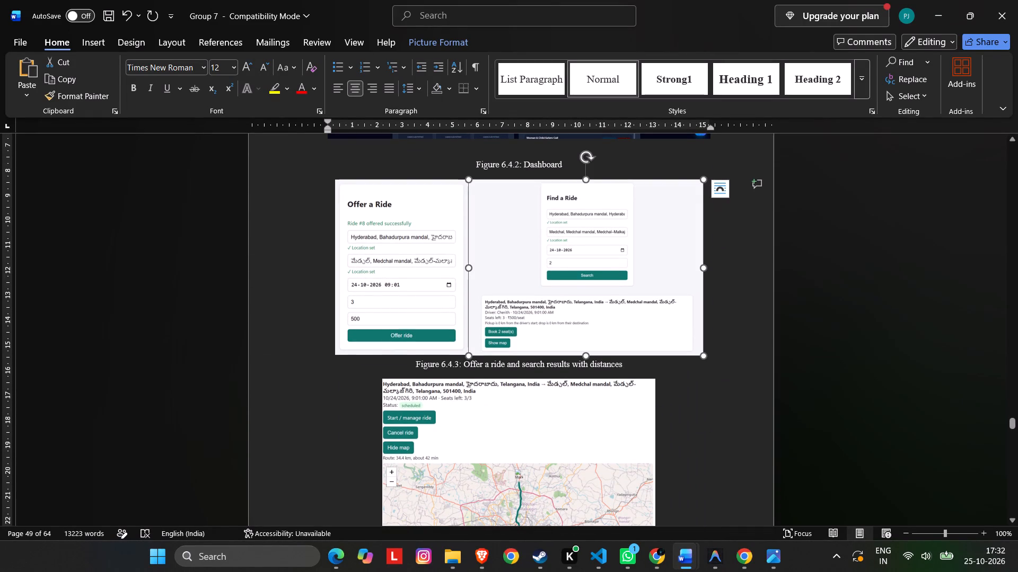
{"action": "left_click", "coordinate": [410, 252]}
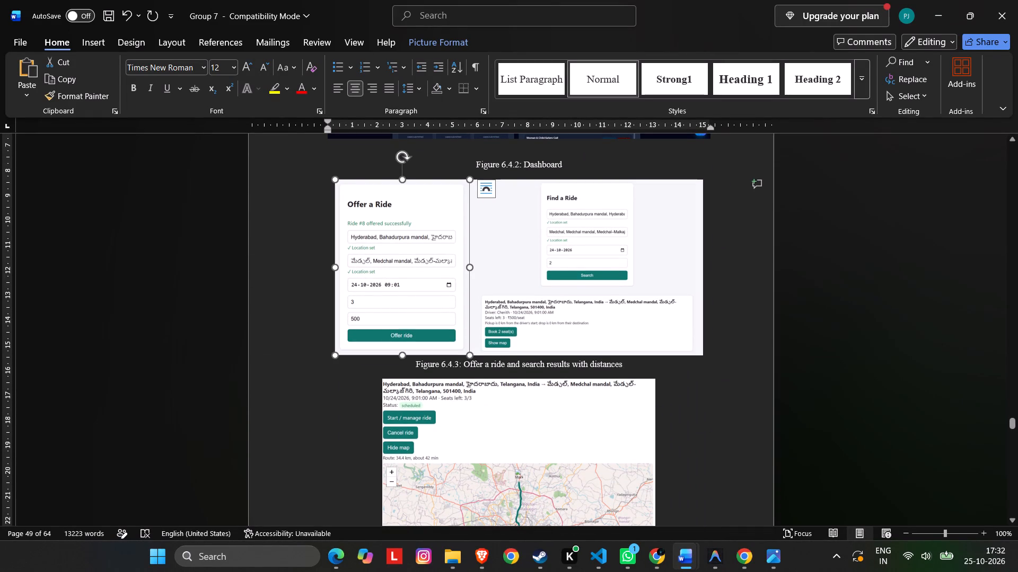
{"action": "left_click", "coordinate": [625, 282]}
{"action": "key", "text": "Delete"}
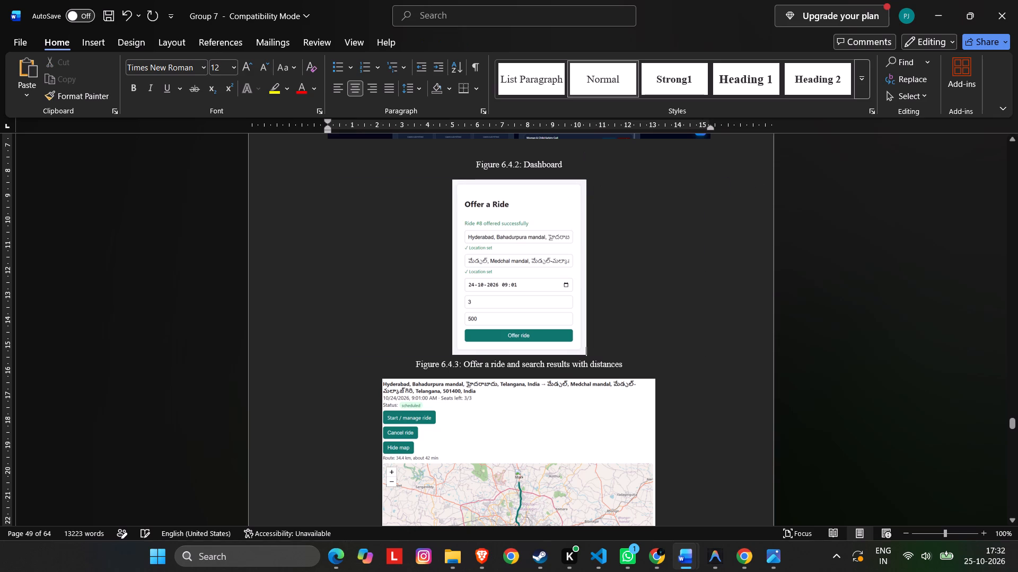
{"action": "left_click", "coordinate": [504, 268]}
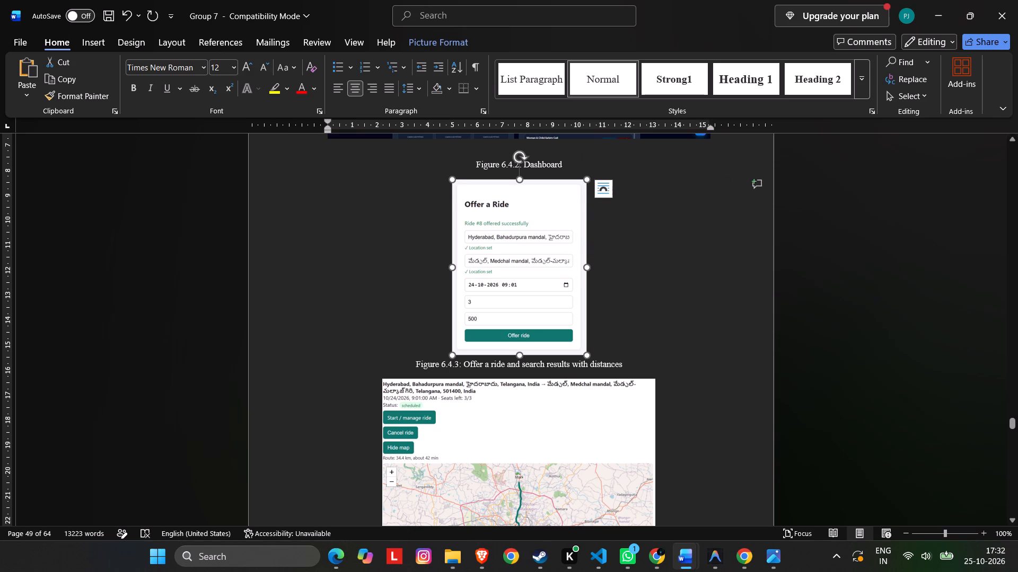
{"action": "key", "text": "Delete"}
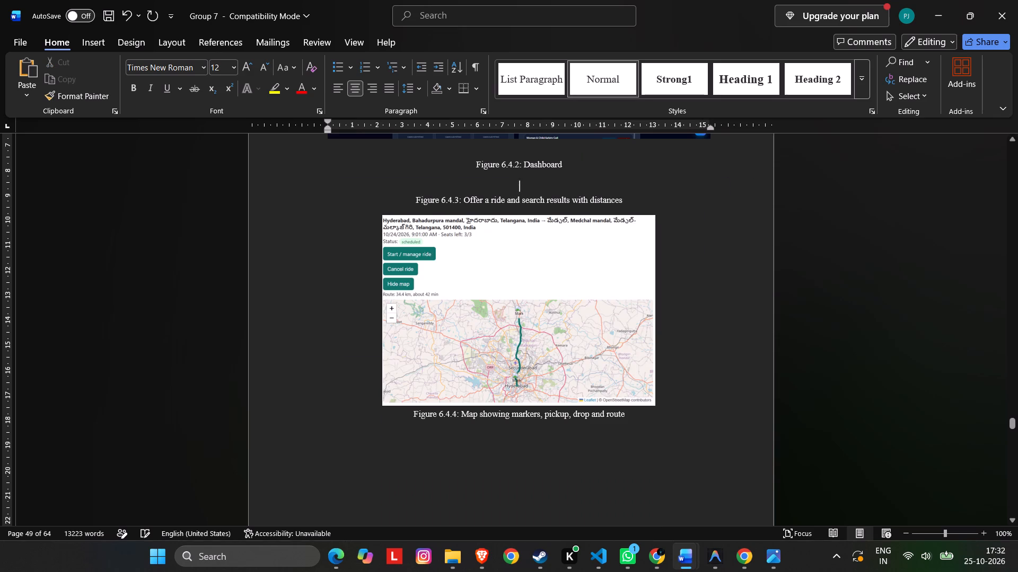
{"action": "key", "text": "alt+Tab"}
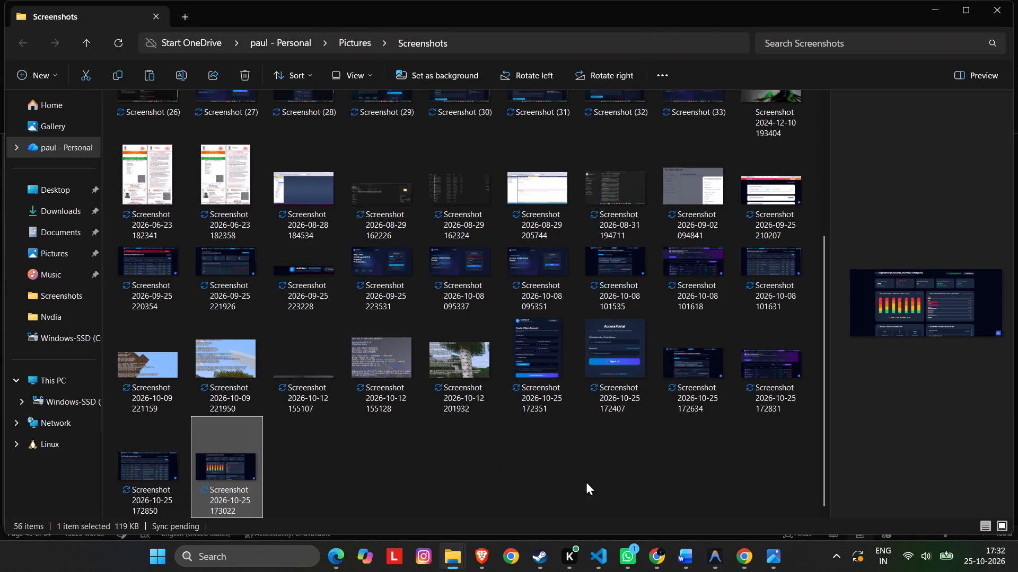
{"action": "right_click", "coordinate": [706, 358]}
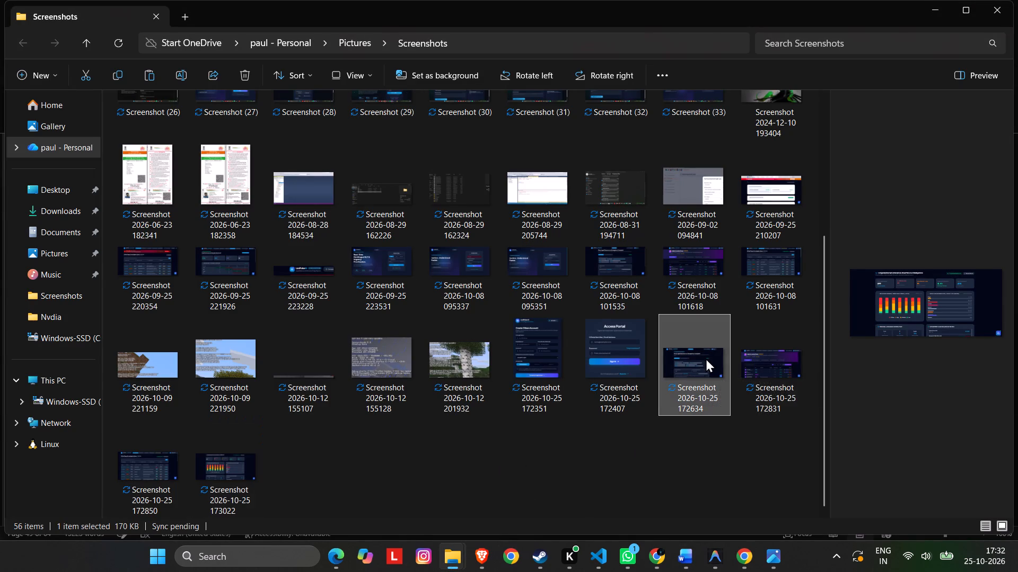
{"action": "left_click", "coordinate": [767, 14]}
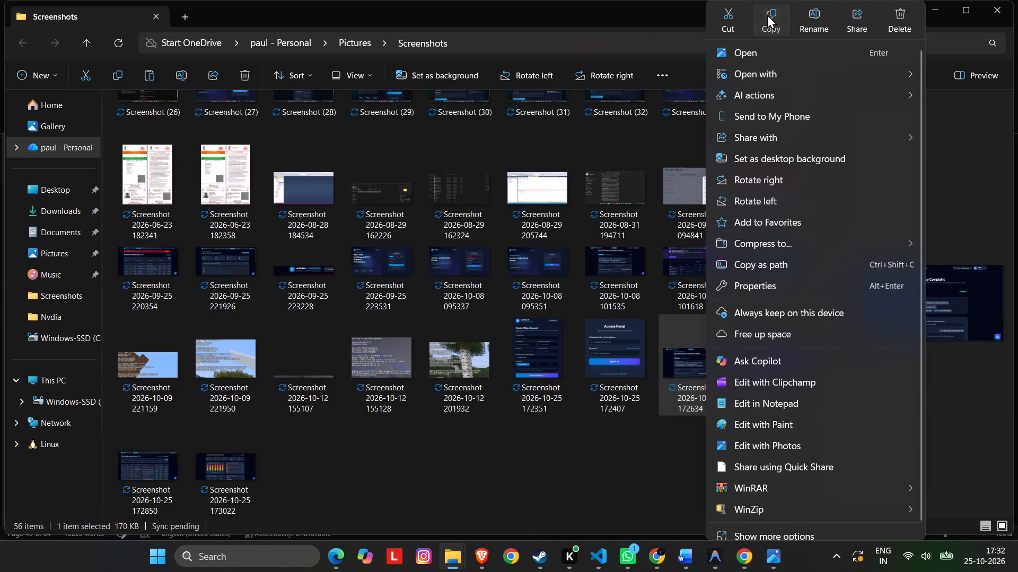
{"action": "key", "text": "alt+Tab"}
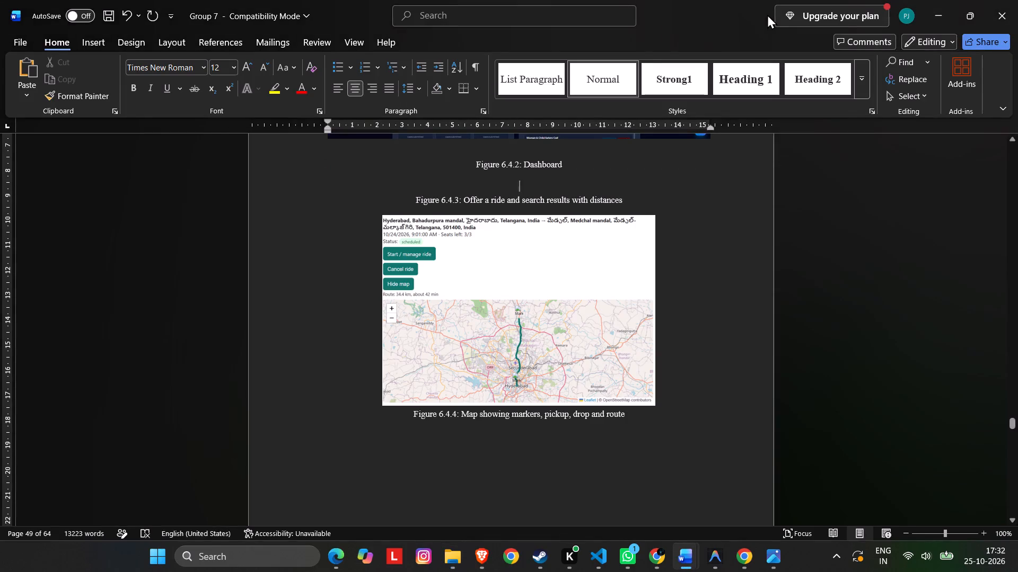
{"action": "key", "text": "ctrl+v"}
Shrink the complaint form image above the Figure 6.4.3 caption proportionally to about four-fifths of the text width.
{"action": "scroll", "coordinate": [702, 300], "scroll_direction": "up", "scroll_amount": 1}
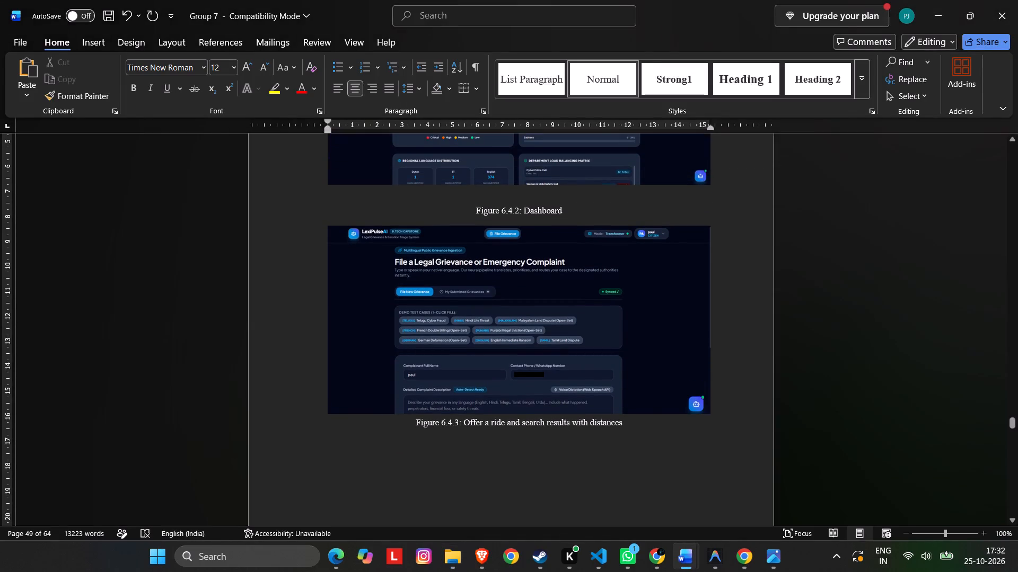
{"action": "scroll", "coordinate": [603, 442], "scroll_direction": "up", "scroll_amount": 1}
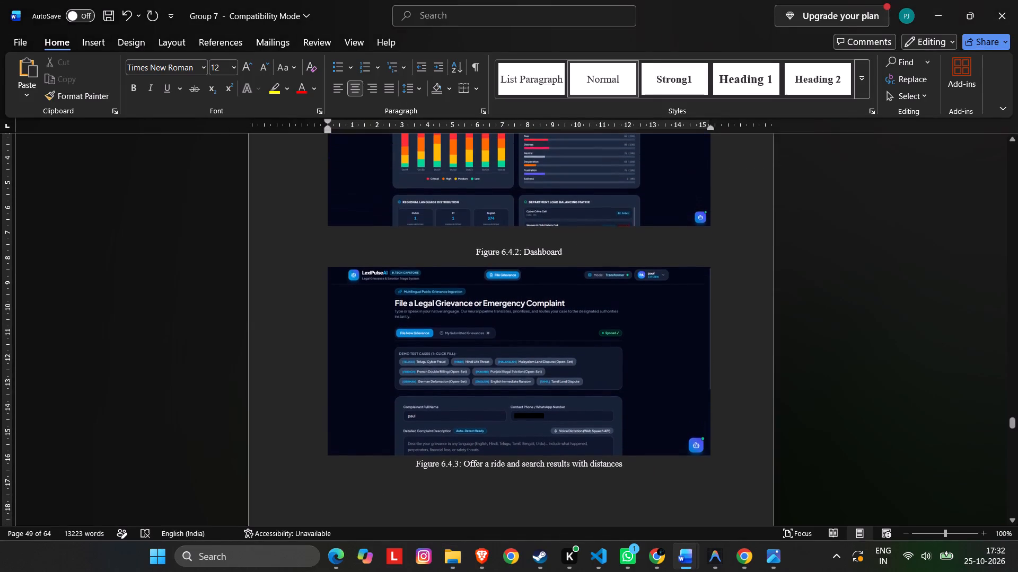
{"action": "scroll", "coordinate": [603, 442], "scroll_direction": "up", "scroll_amount": 3}
{"action": "scroll", "coordinate": [603, 442], "scroll_direction": "down", "scroll_amount": 8}
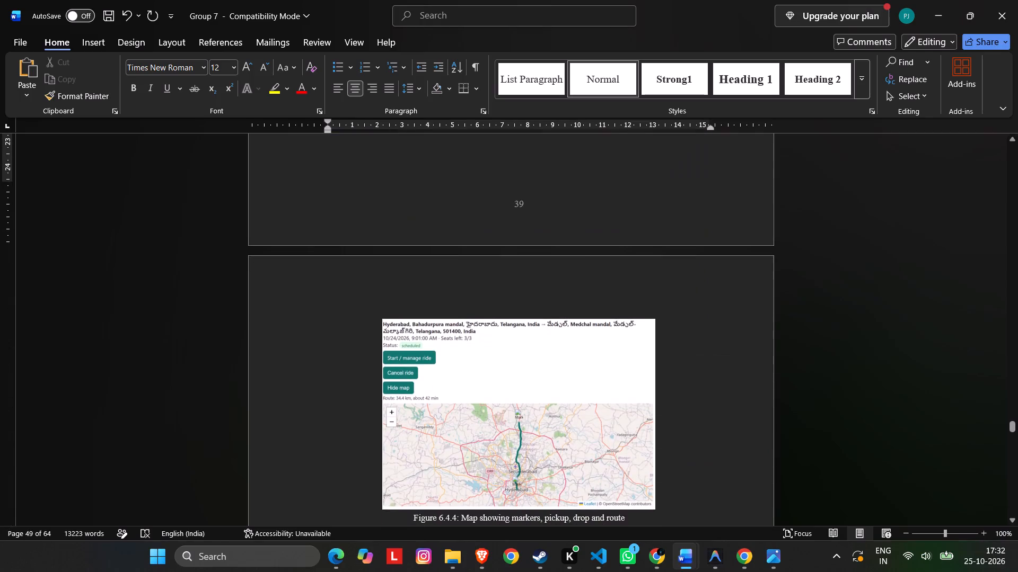
{"action": "scroll", "coordinate": [603, 442], "scroll_direction": "down", "scroll_amount": 6}
{"action": "scroll", "coordinate": [603, 442], "scroll_direction": "up", "scroll_amount": 3}
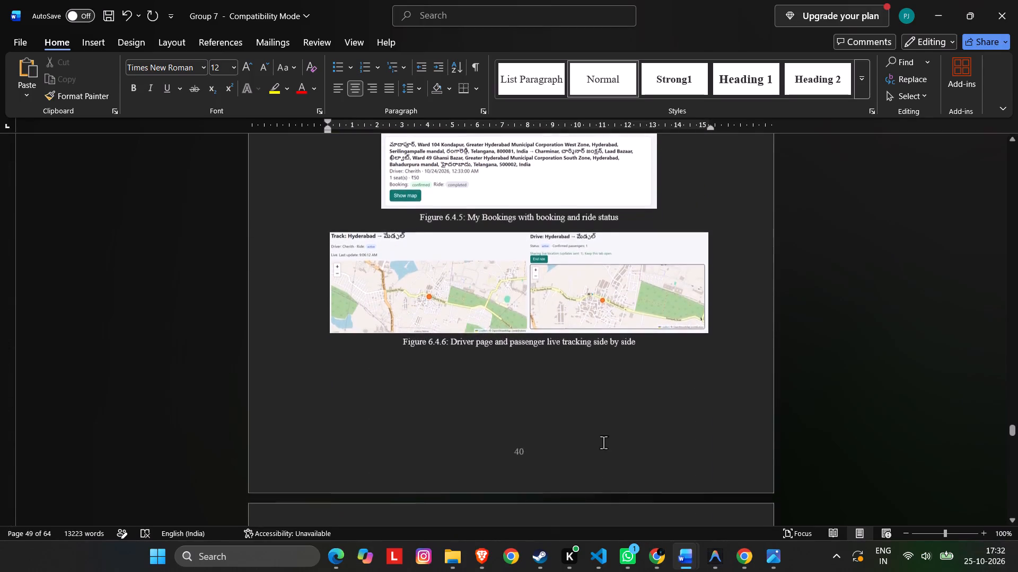
{"action": "scroll", "coordinate": [603, 442], "scroll_direction": "up", "scroll_amount": 9}
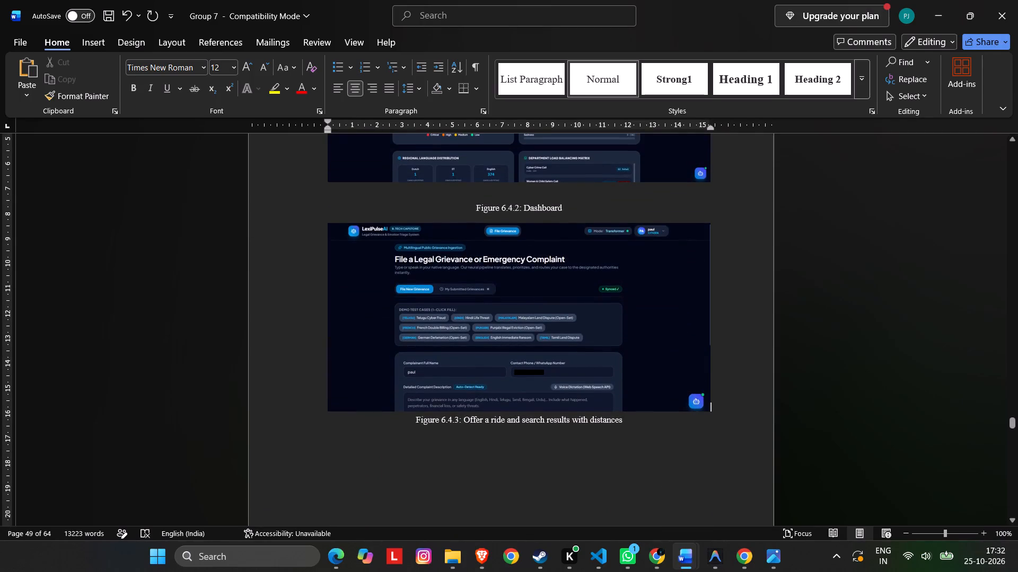
{"action": "left_click", "coordinate": [666, 370]}
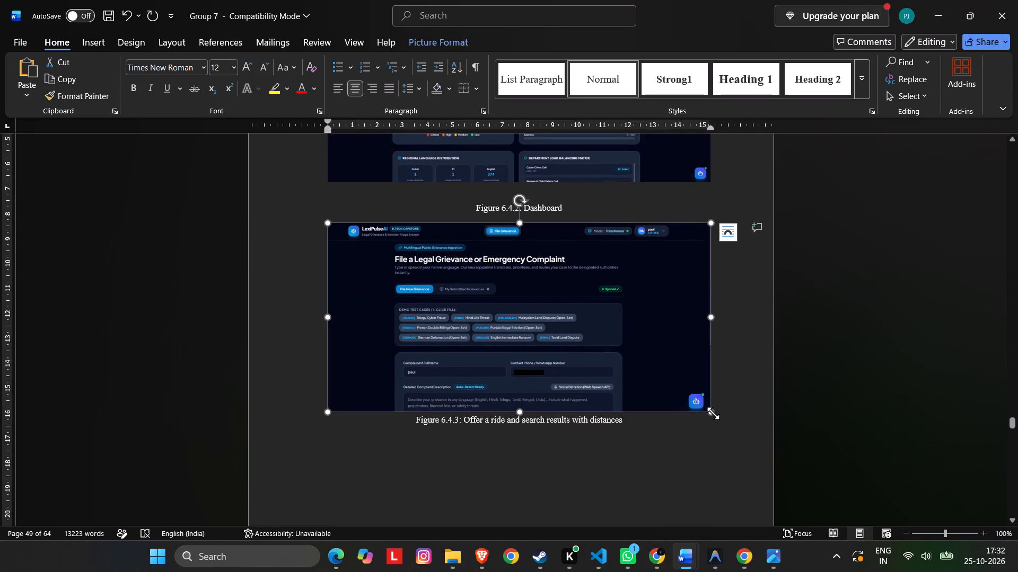
{"action": "left_click_drag", "start_coordinate": [713, 413], "coordinate": [636, 337]}
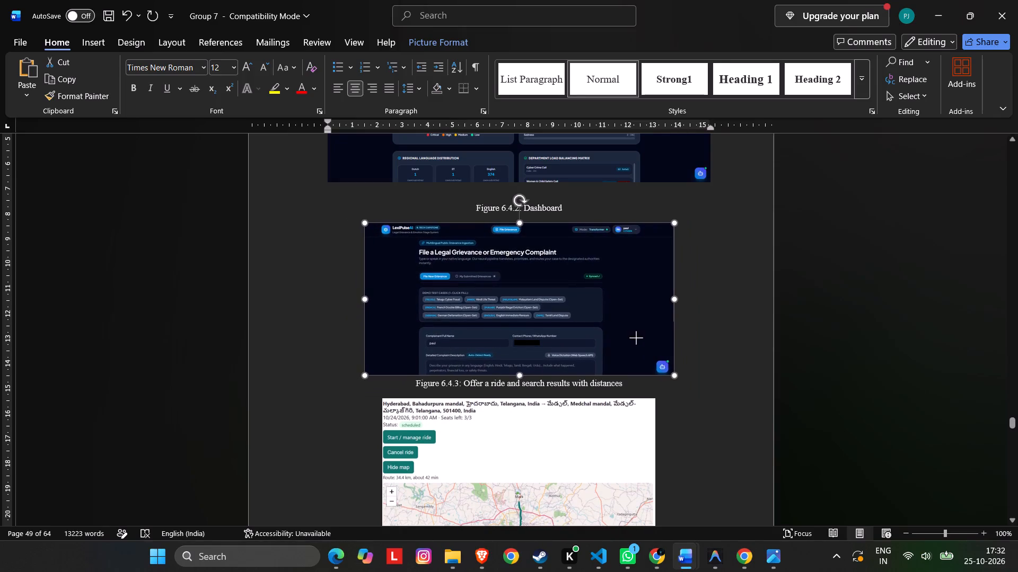
{"action": "left_click_drag", "start_coordinate": [636, 337], "coordinate": [636, 338]}
Shrink the analytics dashboard image above the Figure 6.4.2 caption proportionally to slightly over four-fifths of the text width.
{"action": "scroll", "coordinate": [730, 348], "scroll_direction": "up", "scroll_amount": 3}
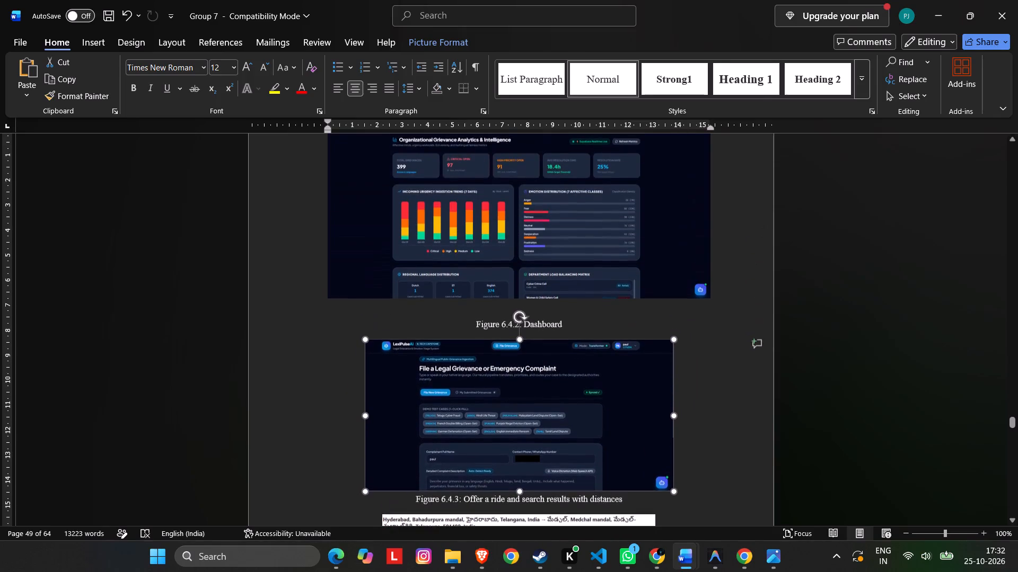
{"action": "left_click", "coordinate": [693, 278]}
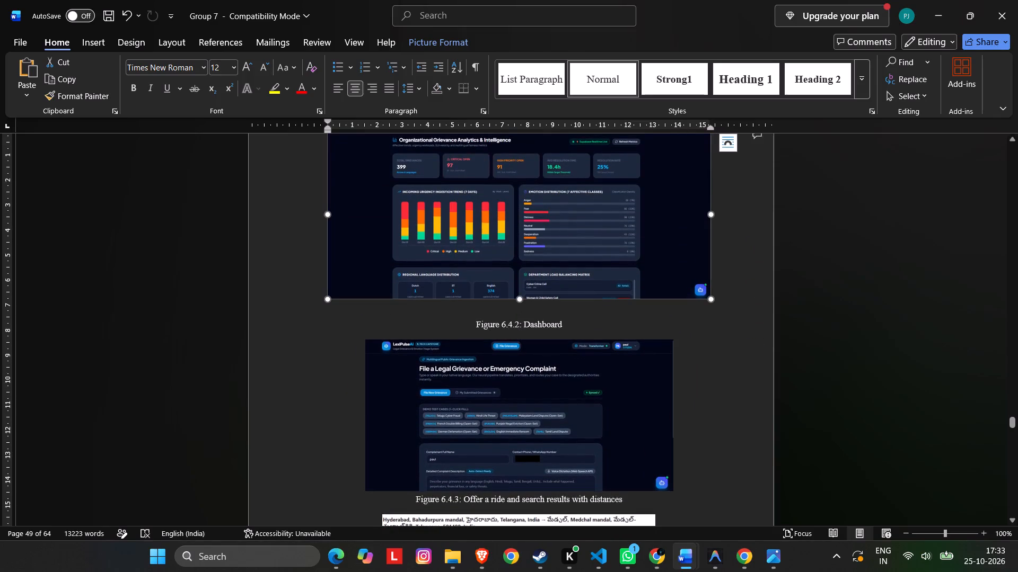
{"action": "left_click_drag", "start_coordinate": [712, 299], "coordinate": [653, 247]}
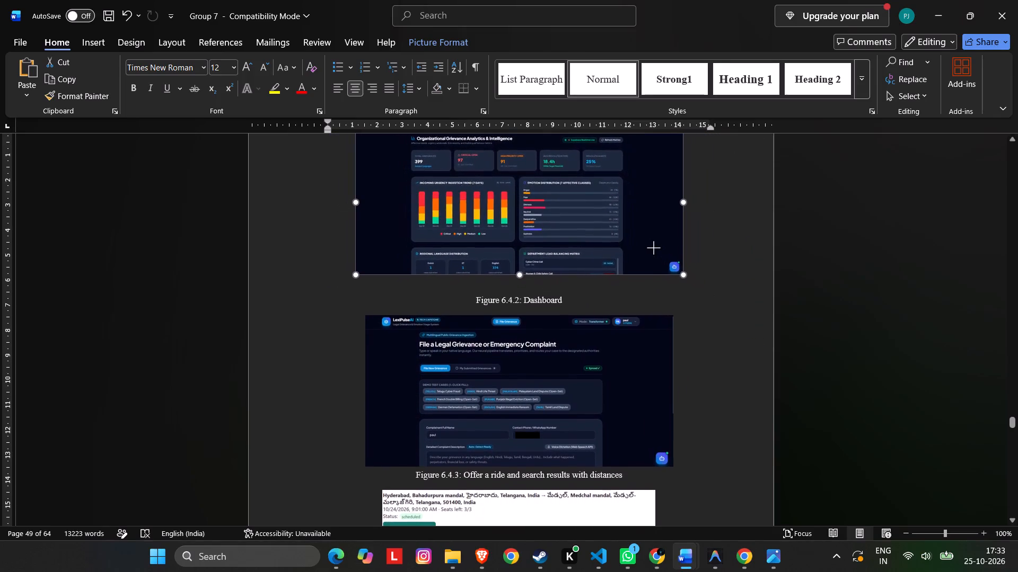
{"action": "left_click_drag", "start_coordinate": [653, 247], "coordinate": [644, 236]}
Delete the ride route map image above the Figure 6.4.4 caption.
{"action": "scroll", "coordinate": [780, 311], "scroll_direction": "up", "scroll_amount": 1}
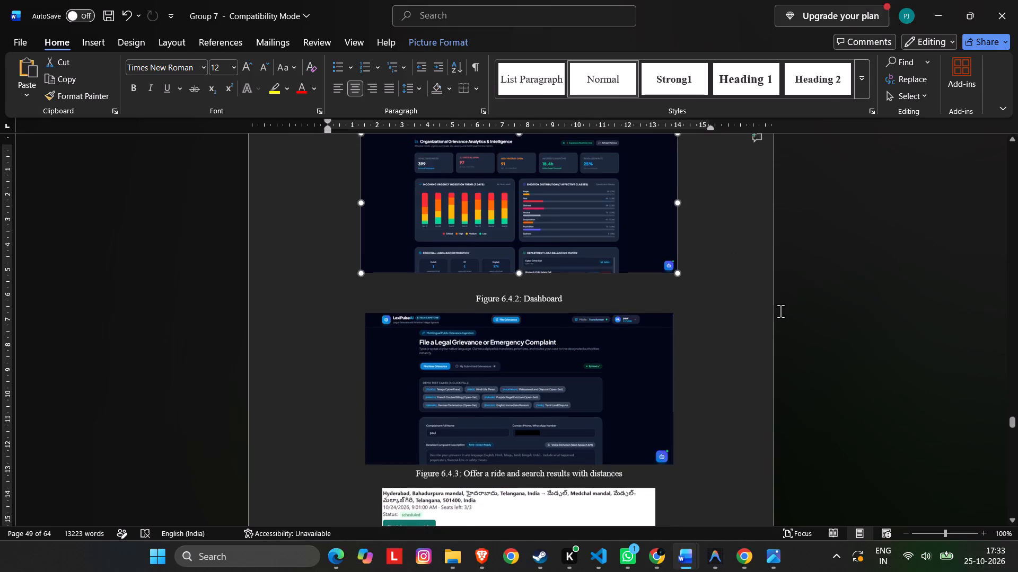
{"action": "scroll", "coordinate": [780, 311], "scroll_direction": "up", "scroll_amount": 2}
{"action": "scroll", "coordinate": [780, 311], "scroll_direction": "down", "scroll_amount": 7}
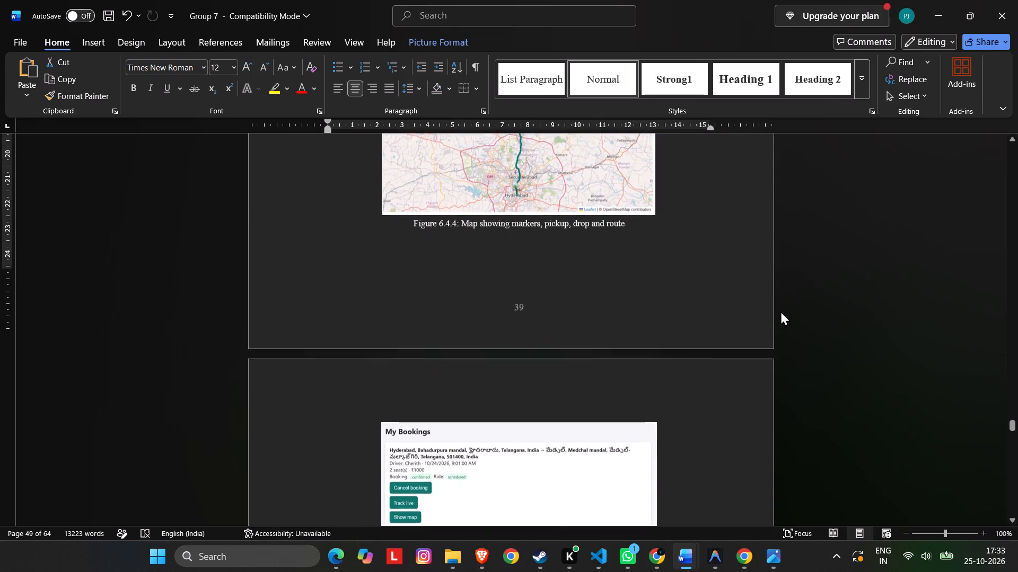
{"action": "scroll", "coordinate": [763, 400], "scroll_direction": "up", "scroll_amount": 4}
{"action": "left_click", "coordinate": [599, 368]}
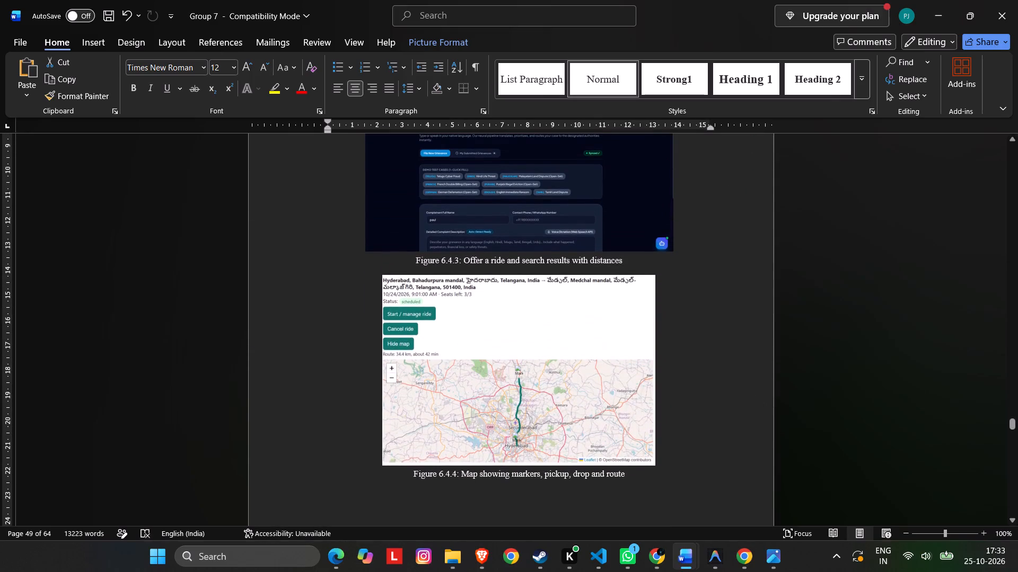
{"action": "key", "text": "Delete"}
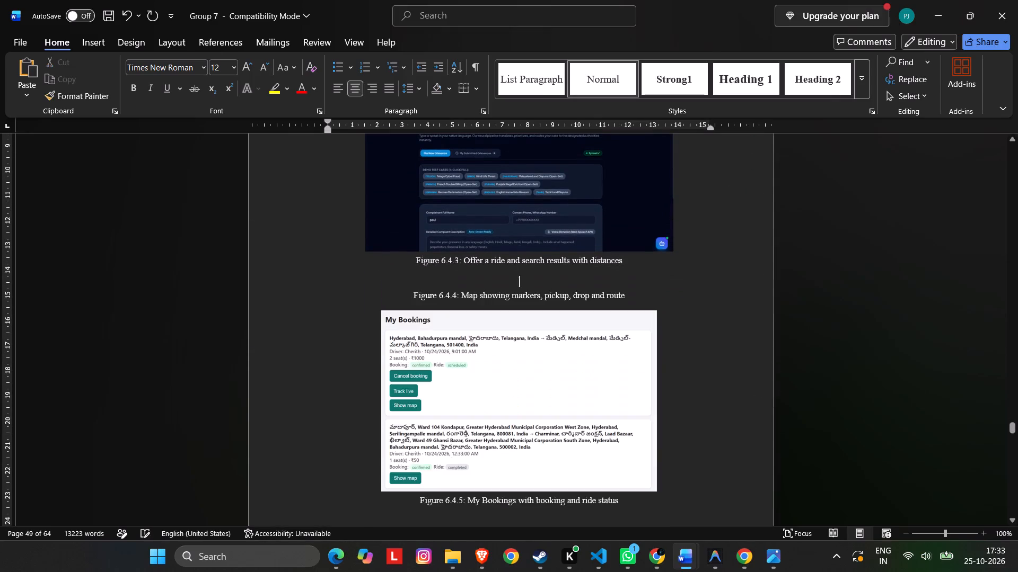
{"action": "key", "text": "alt+Tab"}
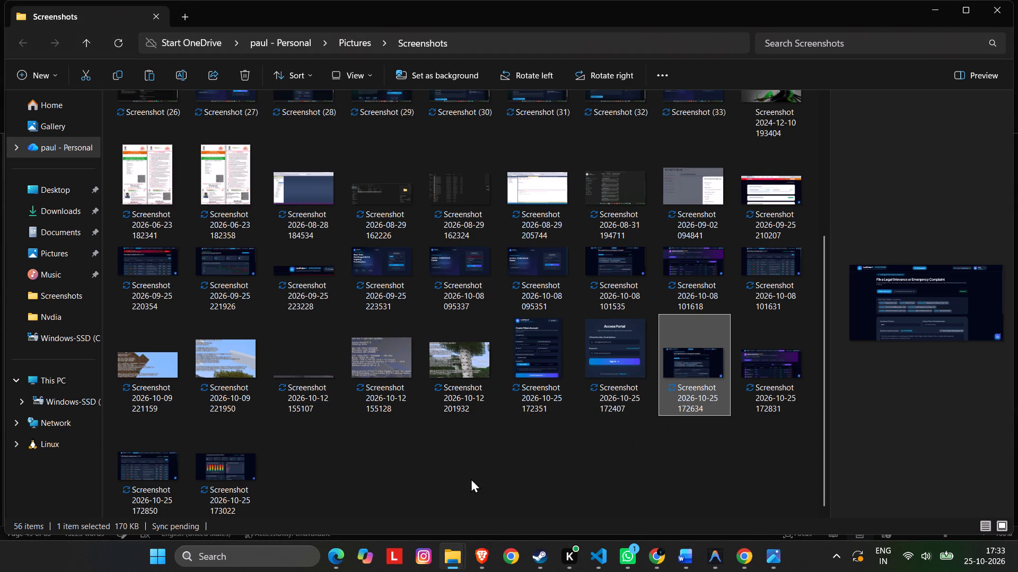
{"action": "right_click", "coordinate": [155, 456]}
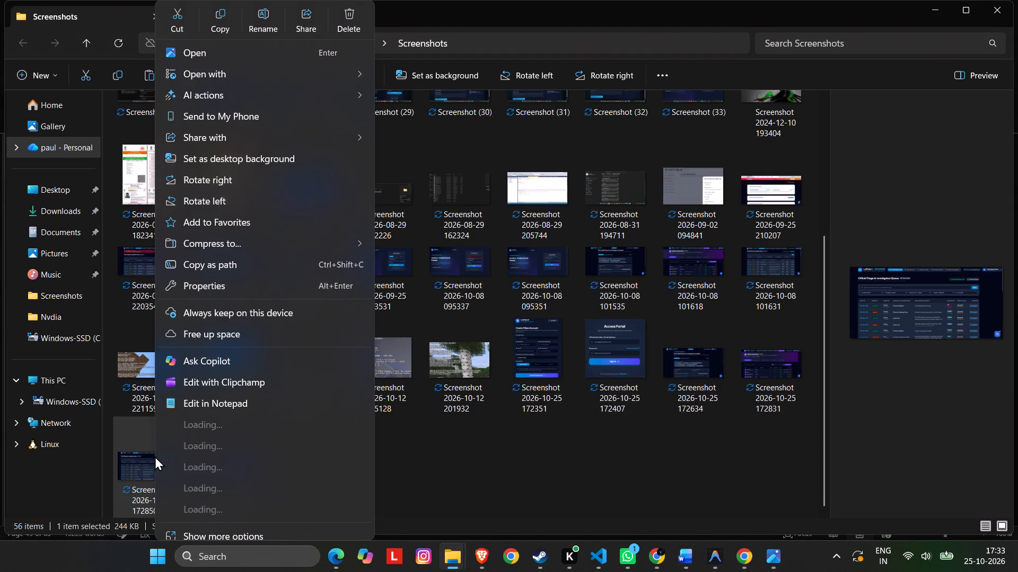
{"action": "left_click", "coordinate": [217, 12]}
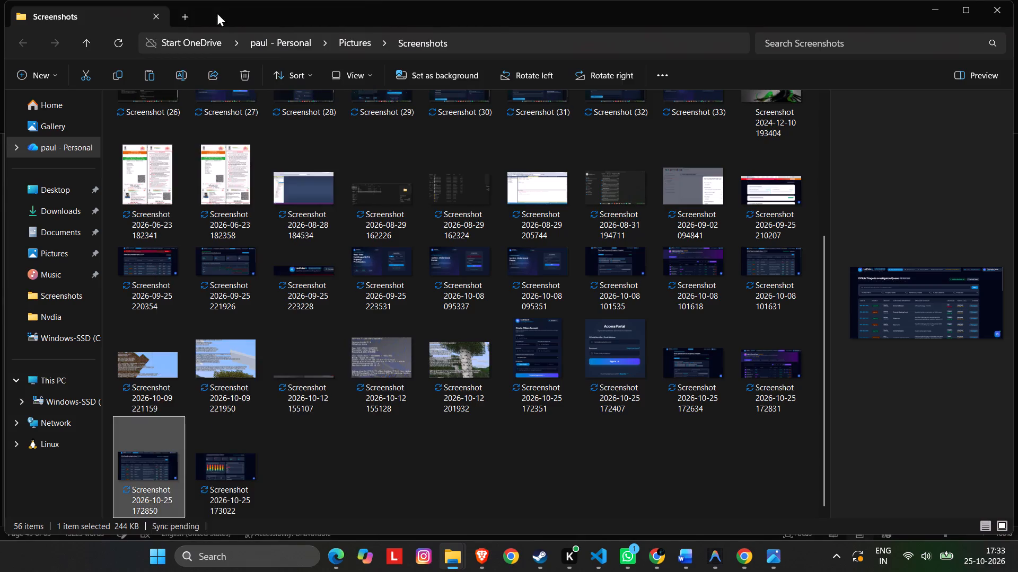
{"action": "key", "text": "alt+Tab"}
{"action": "key", "text": "ctrl+v"}
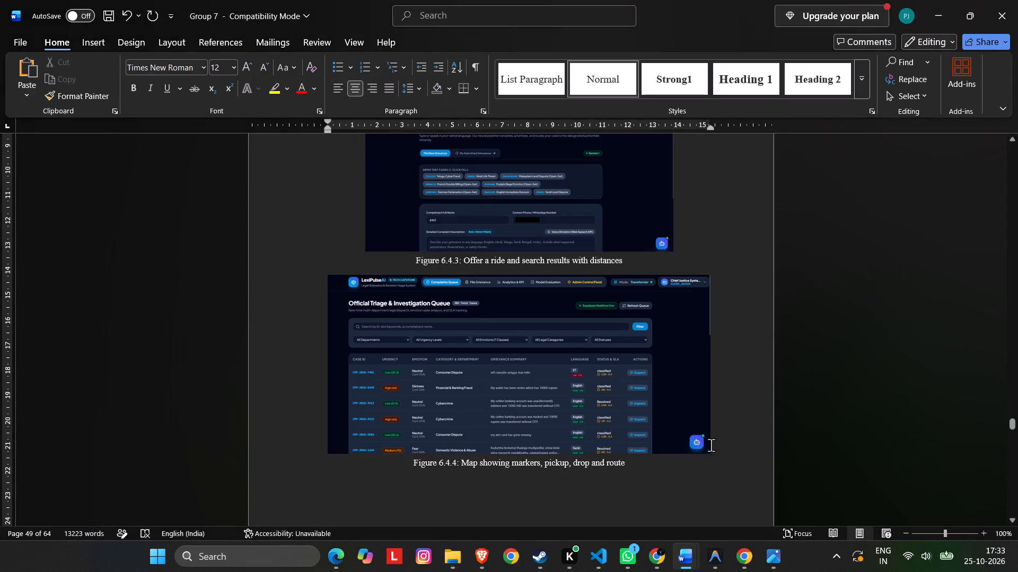
Shrink the triage queue image above the Figure 6.4.4 caption proportionally to slightly over four-fifths of the text width.
{"action": "left_click", "coordinate": [697, 422]}
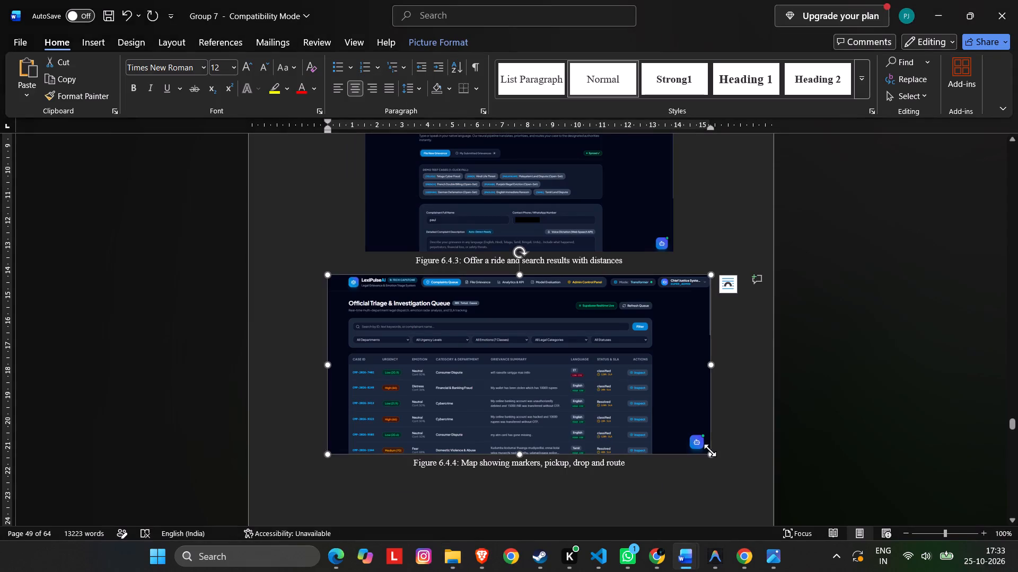
{"action": "left_click_drag", "start_coordinate": [712, 454], "coordinate": [644, 391]}
{"action": "left_click", "coordinate": [724, 395]}
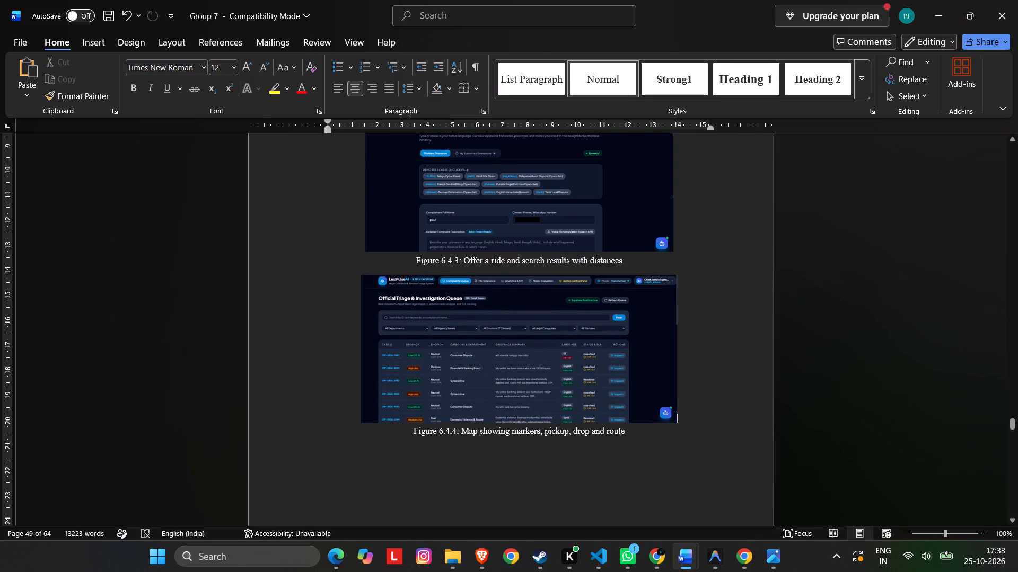
Delete the My Bookings image above the Figure 6.4.5 caption.
{"action": "scroll", "coordinate": [724, 395], "scroll_direction": "down", "scroll_amount": 6}
{"action": "left_click", "coordinate": [581, 280]}
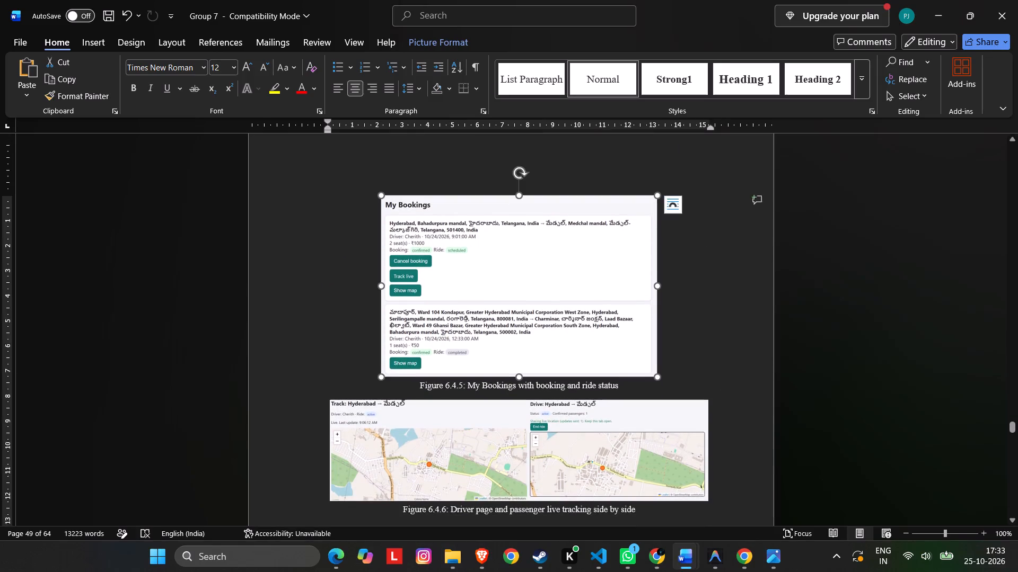
{"action": "scroll", "coordinate": [581, 280], "scroll_direction": "down", "scroll_amount": 3}
{"action": "scroll", "coordinate": [581, 280], "scroll_direction": "up", "scroll_amount": 5}
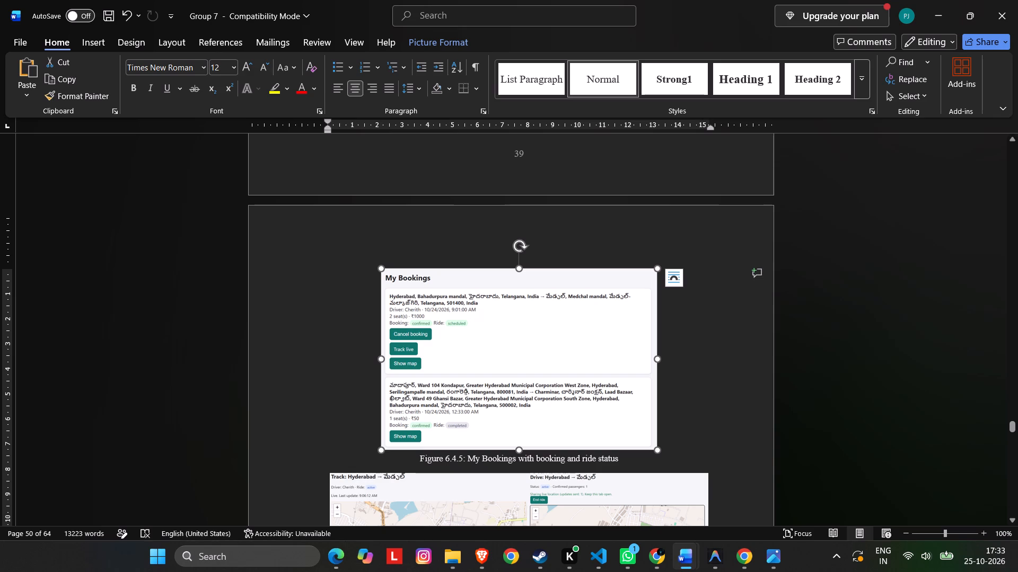
{"action": "key", "text": "Delete"}
{"action": "key", "text": "alt+Tab"}
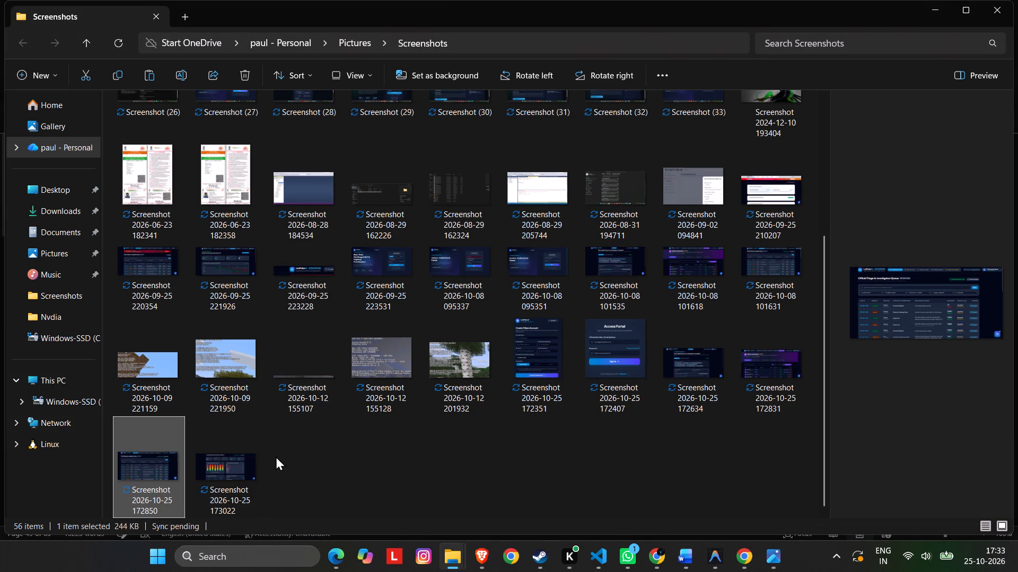
{"action": "left_click", "coordinate": [782, 359]}
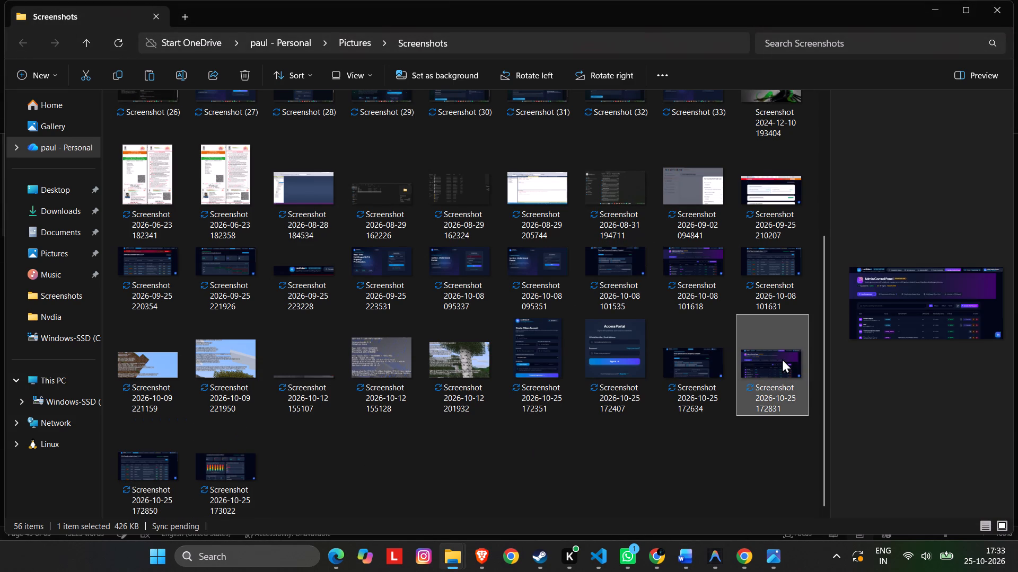
{"action": "right_click", "coordinate": [782, 359]}
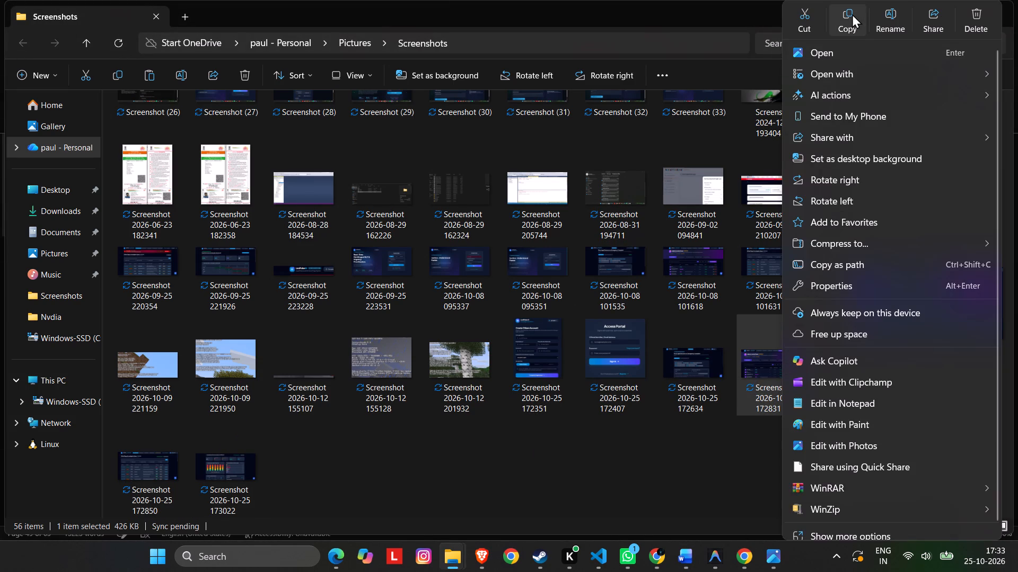
{"action": "left_click", "coordinate": [852, 14]}
{"action": "key", "text": "alt+Tab"}
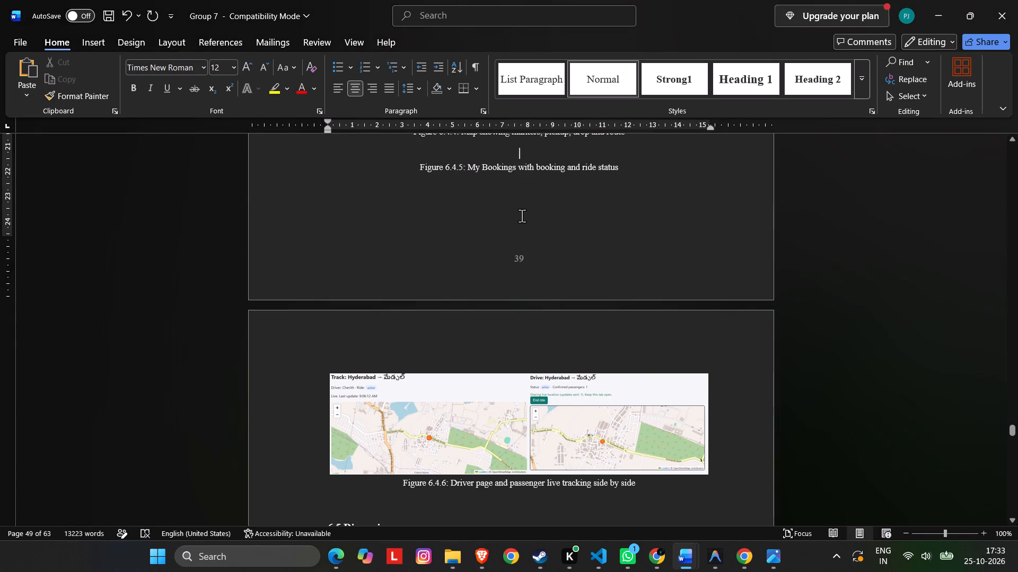
{"action": "key", "text": "ctrl+v"}
{"action": "scroll", "coordinate": [522, 216], "scroll_direction": "down", "scroll_amount": 3}
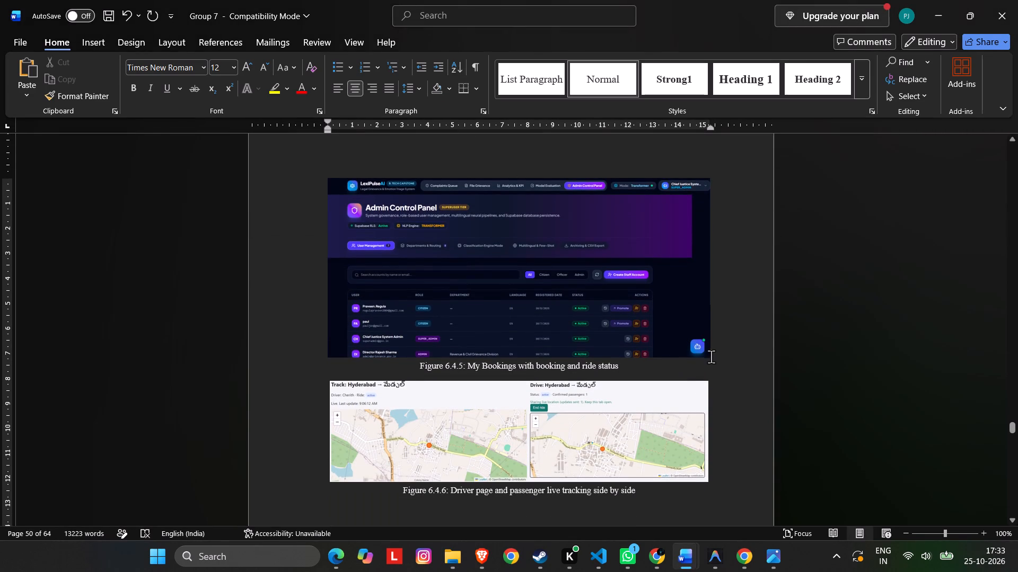
Shrink the Admin Control Panel image above the Figure 6.4.5 caption proportionally to about three-quarters of the text width.
{"action": "left_click", "coordinate": [678, 317]}
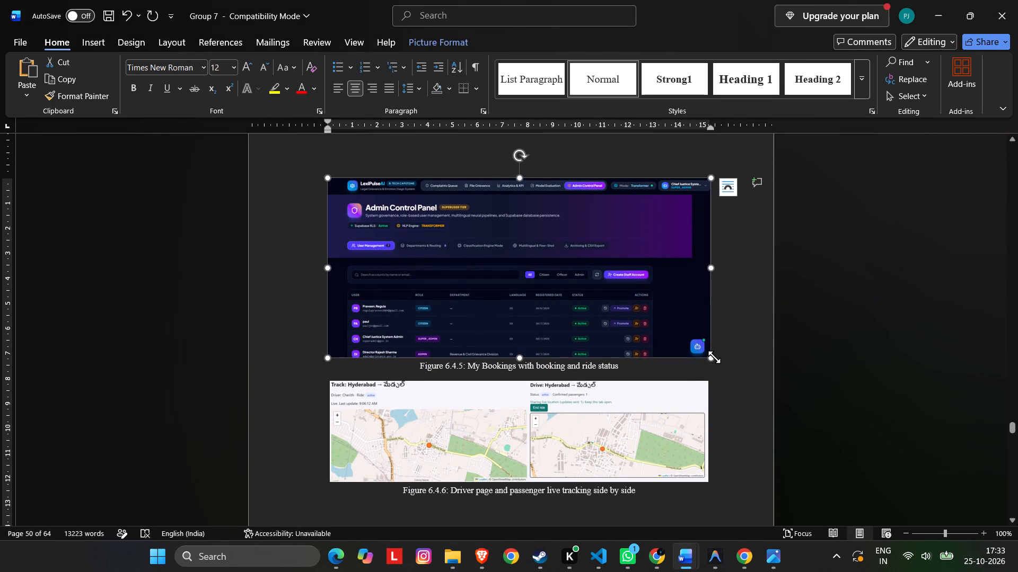
{"action": "left_click_drag", "start_coordinate": [714, 357], "coordinate": [627, 283]}
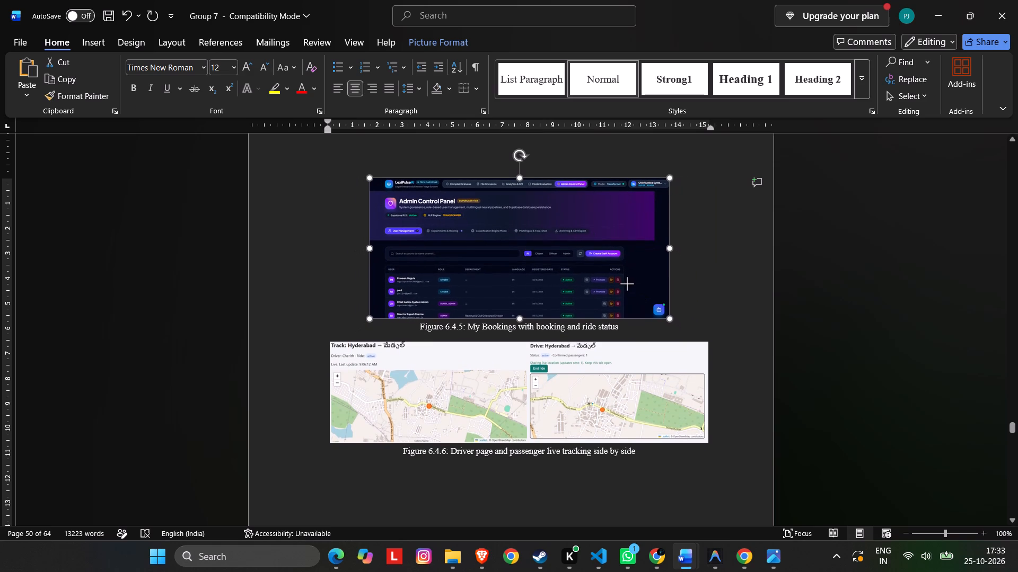
{"action": "left_click_drag", "start_coordinate": [627, 283], "coordinate": [627, 288]}
{"action": "scroll", "coordinate": [700, 247], "scroll_direction": "down", "scroll_amount": 2}
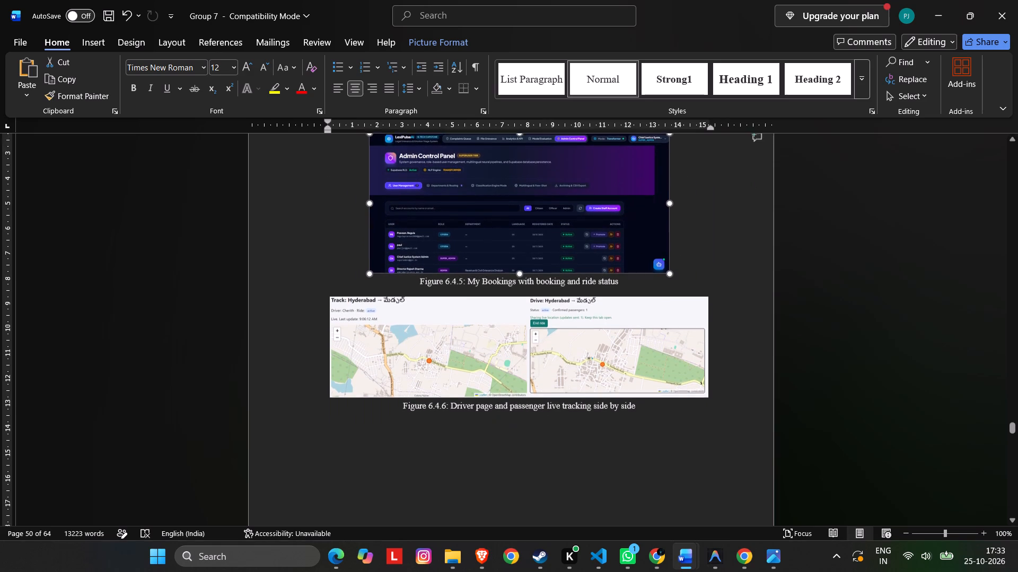
{"action": "scroll", "coordinate": [700, 247], "scroll_direction": "down", "scroll_amount": 5}
{"action": "scroll", "coordinate": [700, 247], "scroll_direction": "up", "scroll_amount": 8}
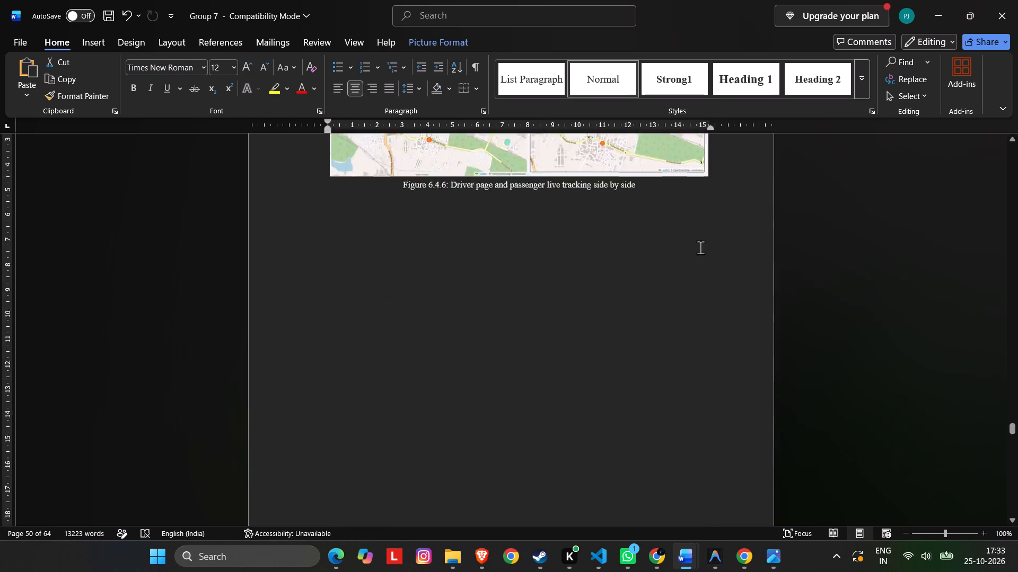
{"action": "left_click_drag", "start_coordinate": [670, 317], "coordinate": [648, 298]}
{"action": "left_click_drag", "start_coordinate": [648, 298], "coordinate": [726, 288]}
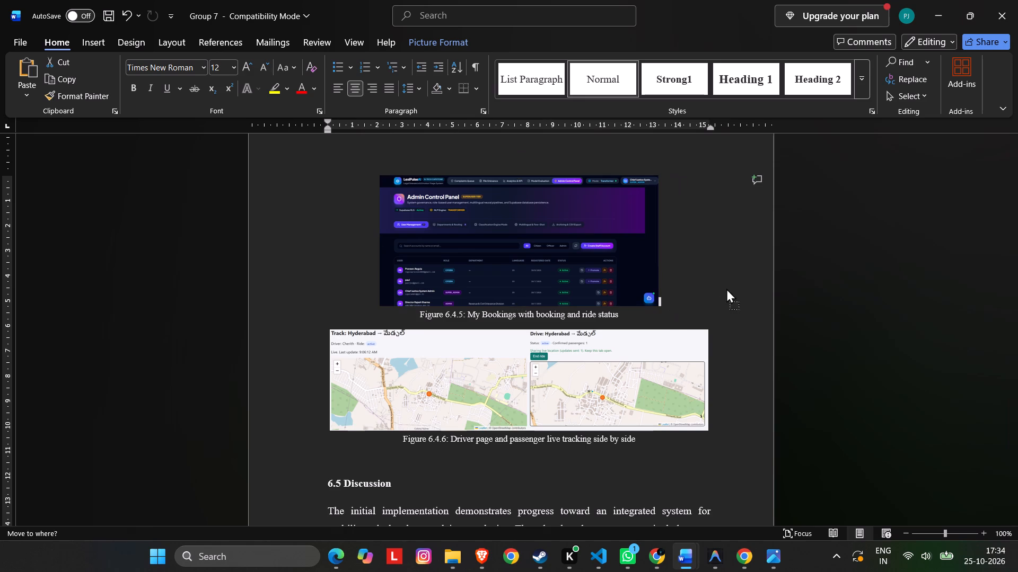
{"action": "left_click_drag", "start_coordinate": [726, 288], "coordinate": [744, 289]}
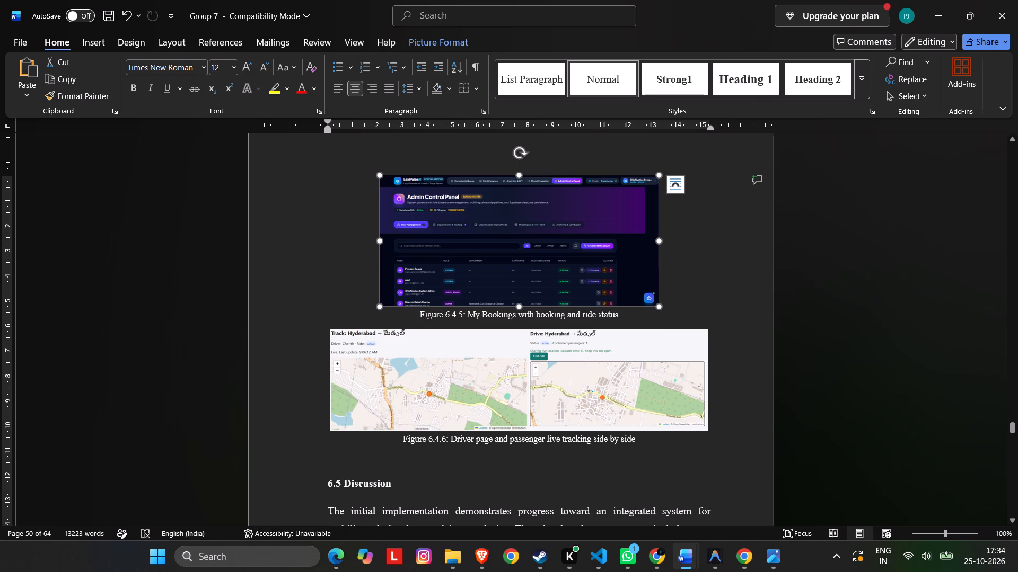
Switch to the LexiPulse AI site in Brave and bring up the Model Evaluation page with its full urgency confusion matrix in view.
{"action": "left_click", "coordinate": [612, 361]}
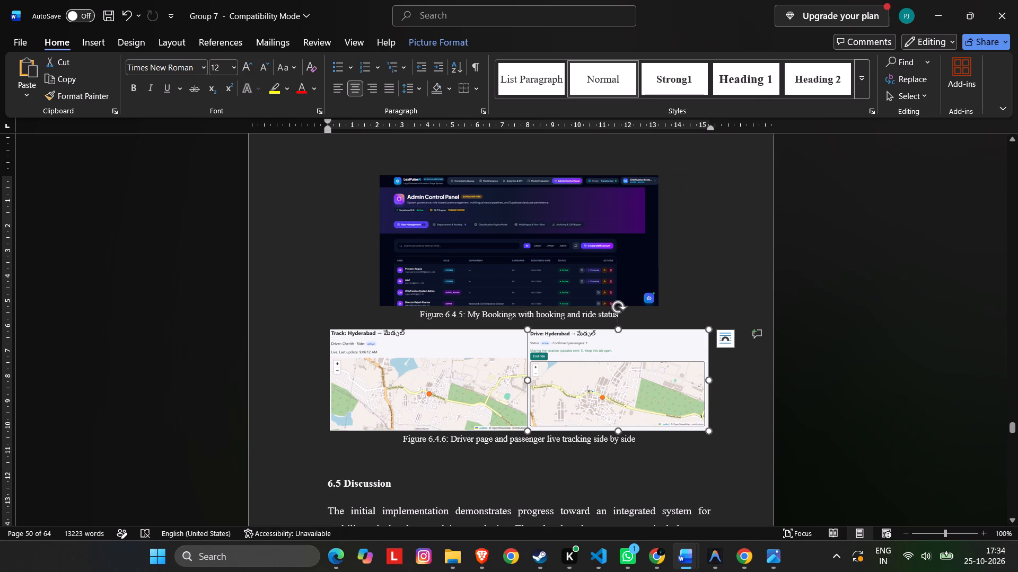
{"action": "left_click", "coordinate": [448, 366]}
{"action": "left_click", "coordinate": [595, 373]}
{"action": "key", "text": "alt+Tab"}
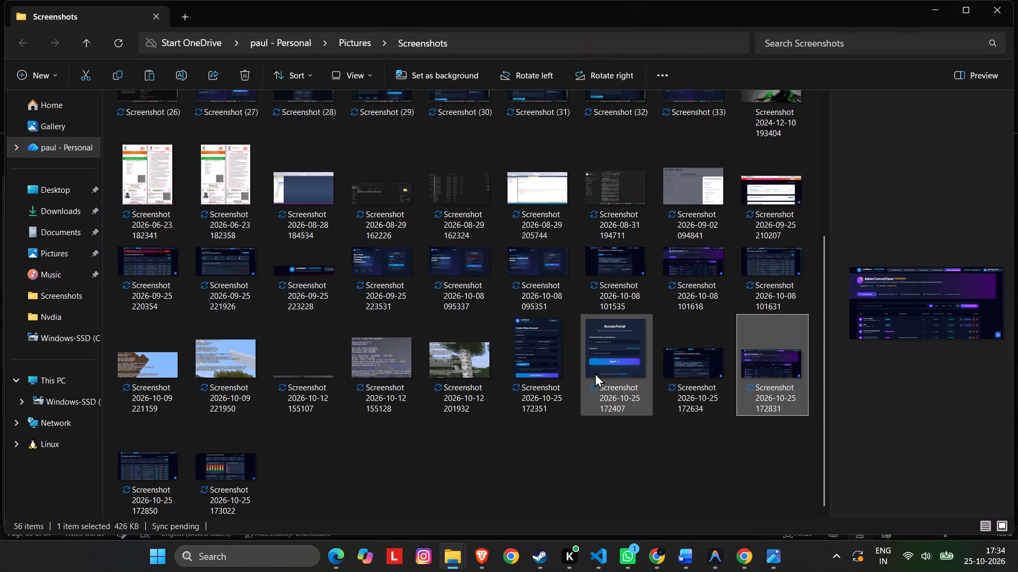
{"action": "key", "text": "alt+Tab"}
{"action": "key", "text": "alt+Tab"}
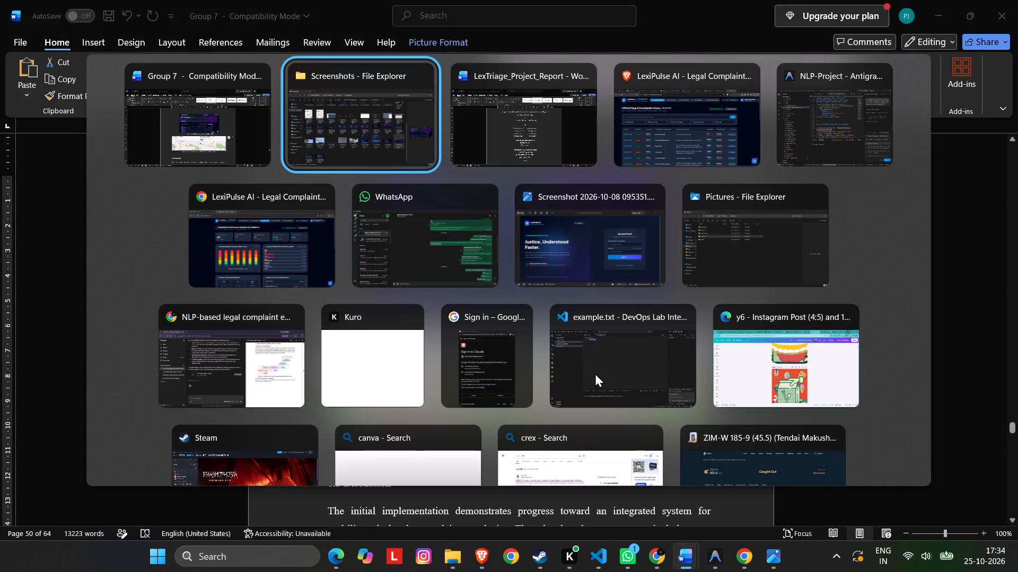
{"action": "key", "text": "alt+Tab"}
{"action": "key", "text": "alt+Tab"}
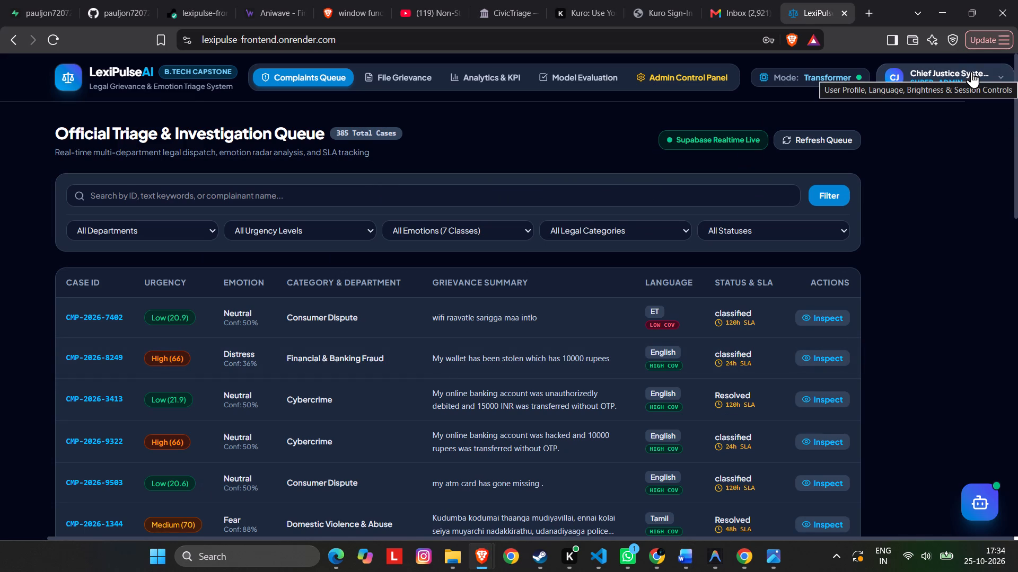
{"action": "left_click", "coordinate": [587, 80]}
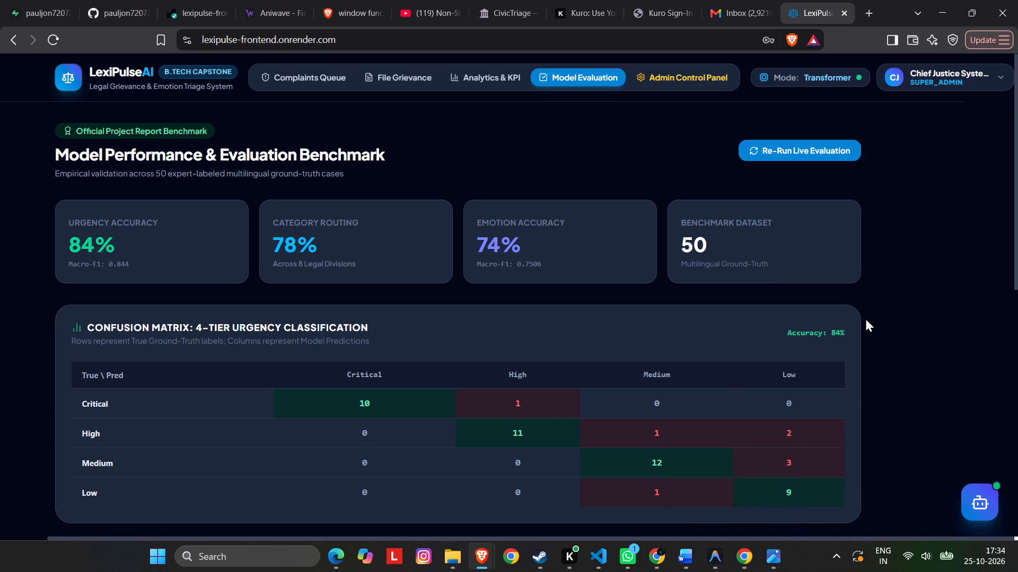
{"action": "scroll", "coordinate": [865, 318], "scroll_direction": "down", "scroll_amount": 1}
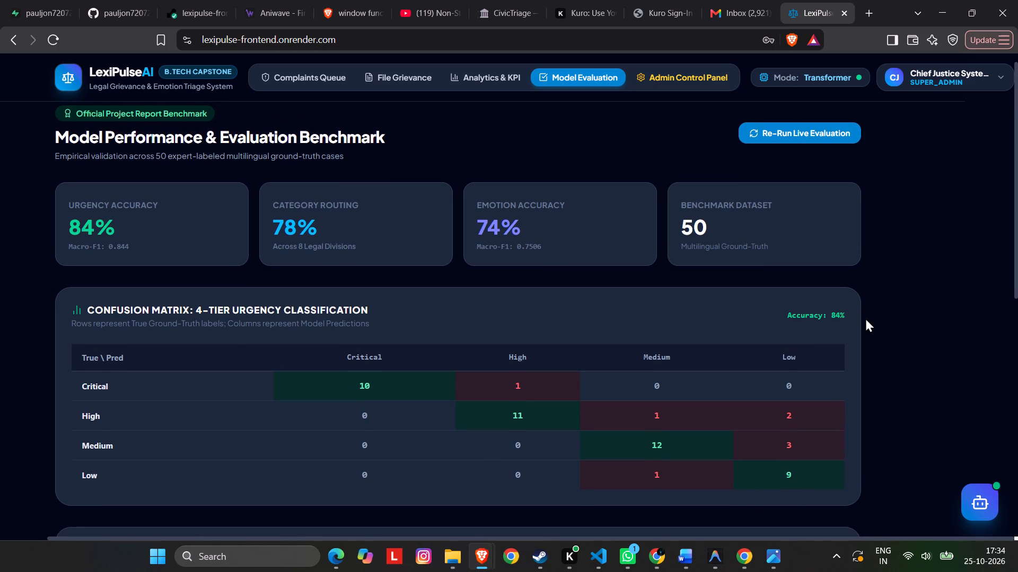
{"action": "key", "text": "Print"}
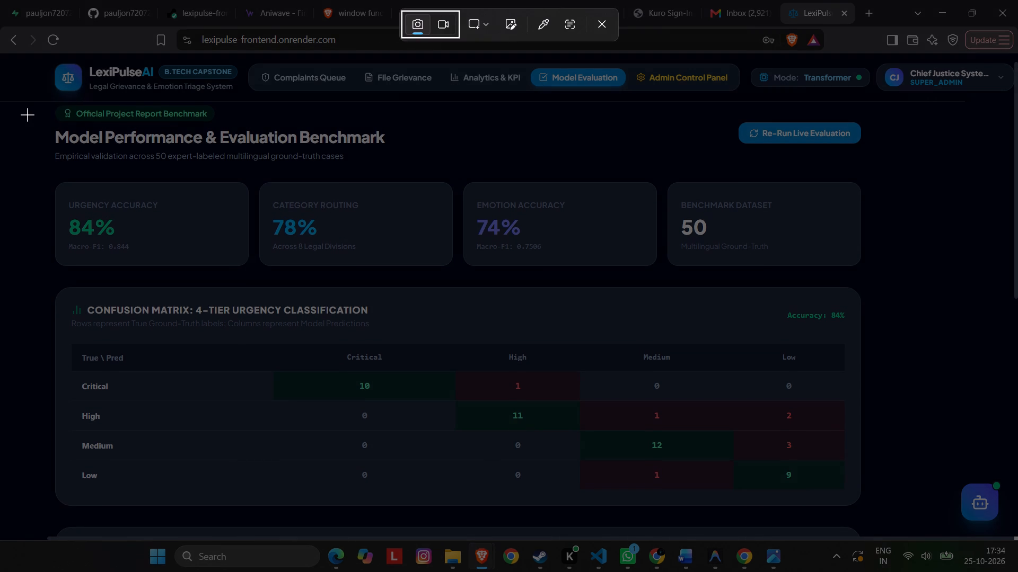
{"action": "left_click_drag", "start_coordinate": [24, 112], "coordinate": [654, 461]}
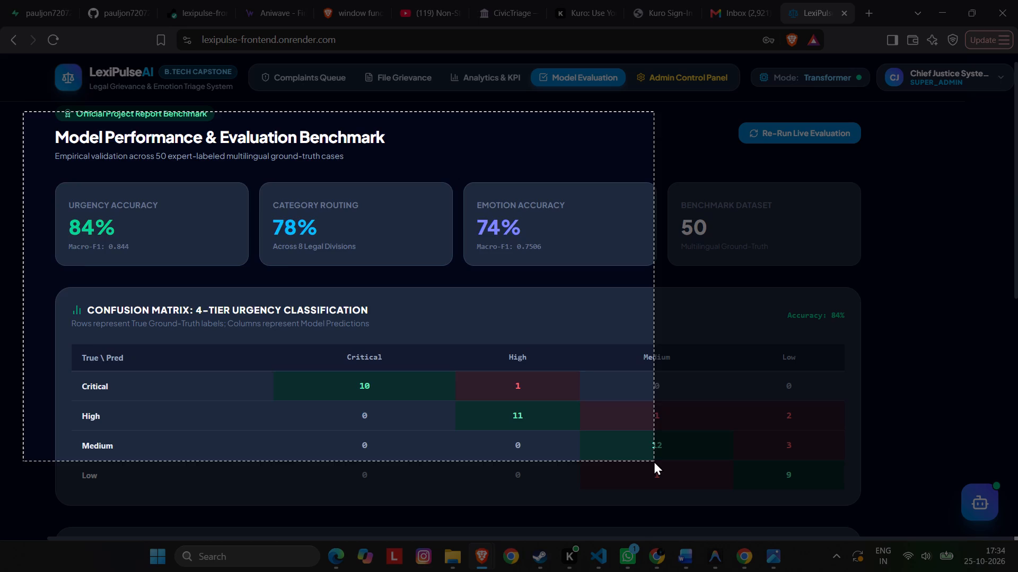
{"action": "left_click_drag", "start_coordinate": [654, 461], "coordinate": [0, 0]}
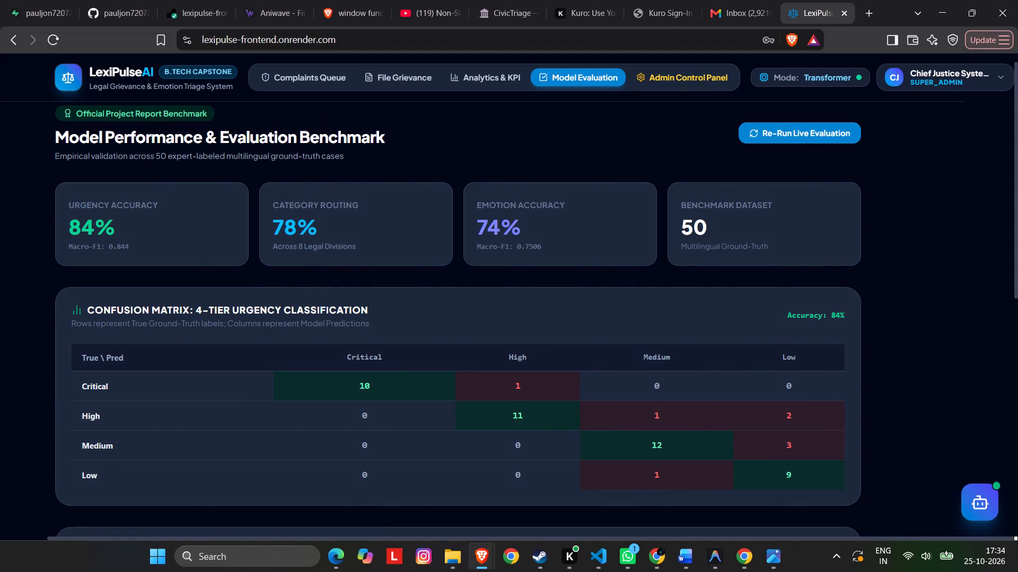
{"action": "key", "text": "alt+Tab"}
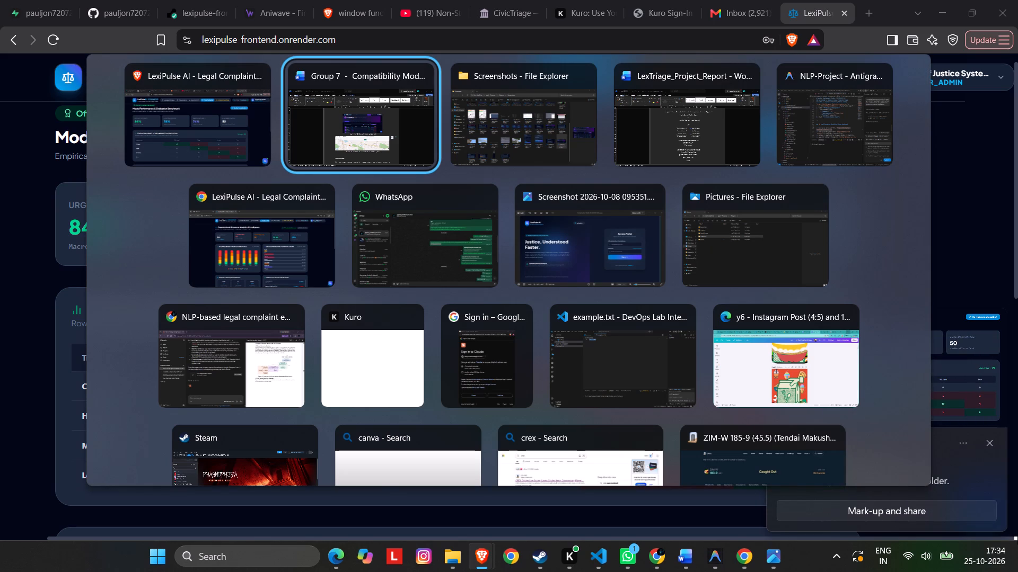
{"action": "key", "text": "alt+Tab"}
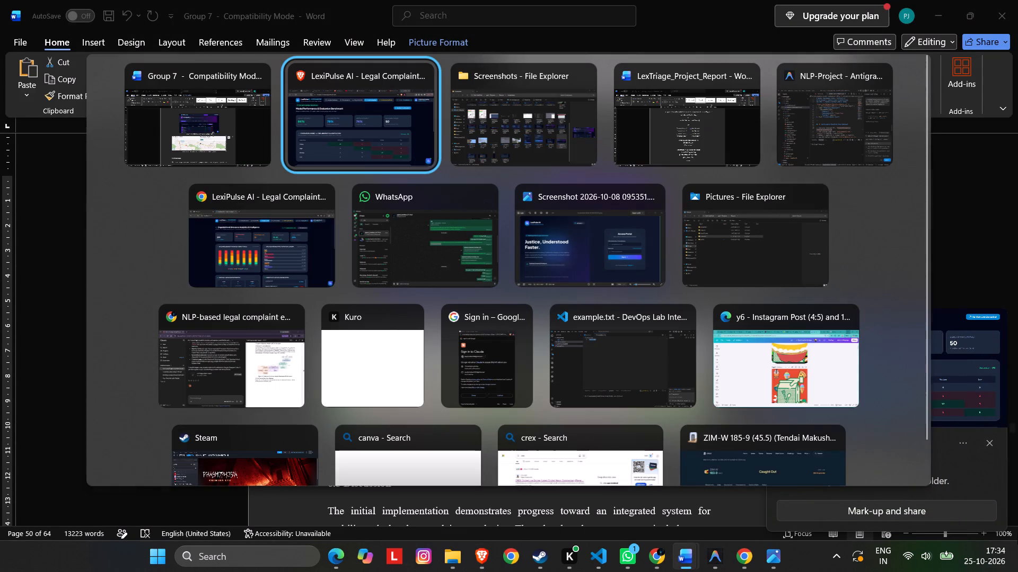
{"action": "key", "text": "alt+Tab"}
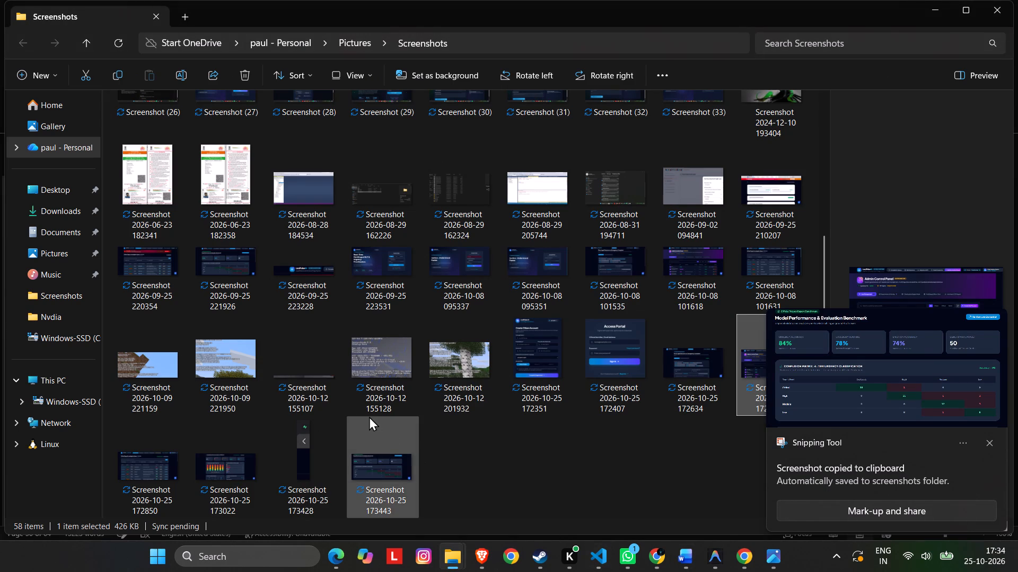
{"action": "right_click", "coordinate": [384, 454]}
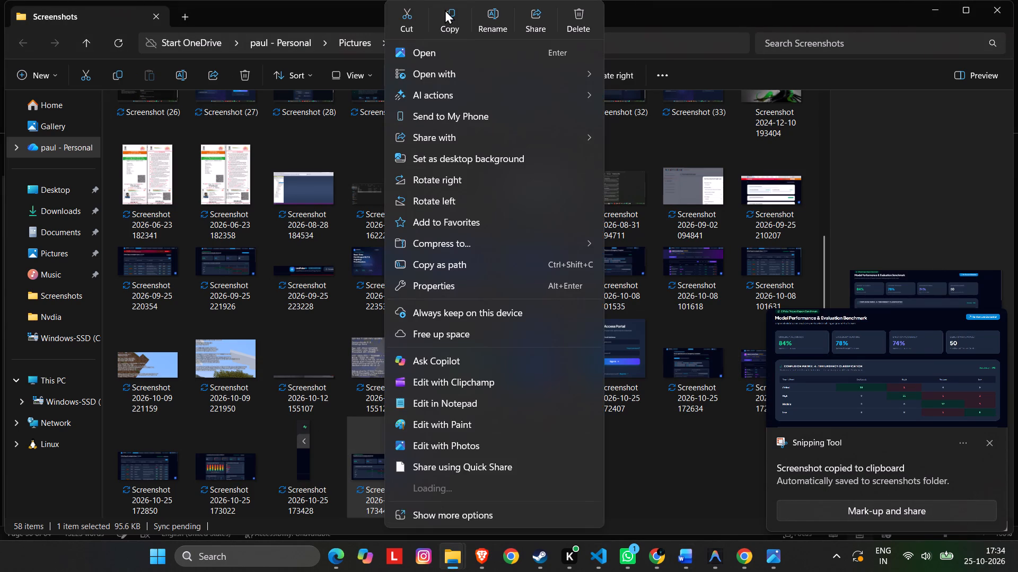
{"action": "left_click", "coordinate": [445, 10]}
{"action": "key", "text": "alt+Tab"}
Replace both live-tracking map images above the Figure 6.4.6 caption with the copied model evaluation screenshot.
{"action": "left_click", "coordinate": [431, 351]}
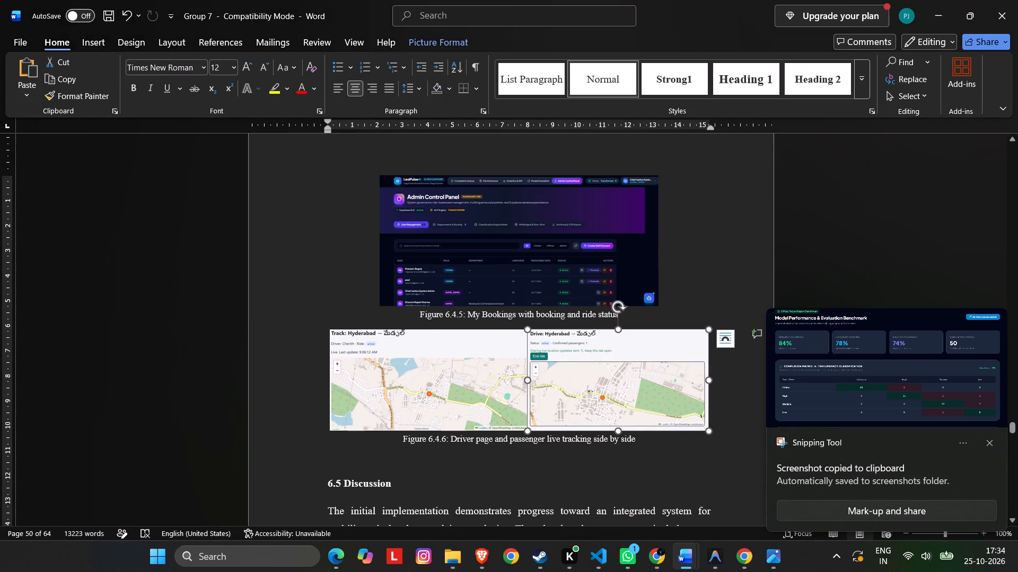
{"action": "key", "text": "Delete"}
{"action": "left_click", "coordinate": [494, 370]}
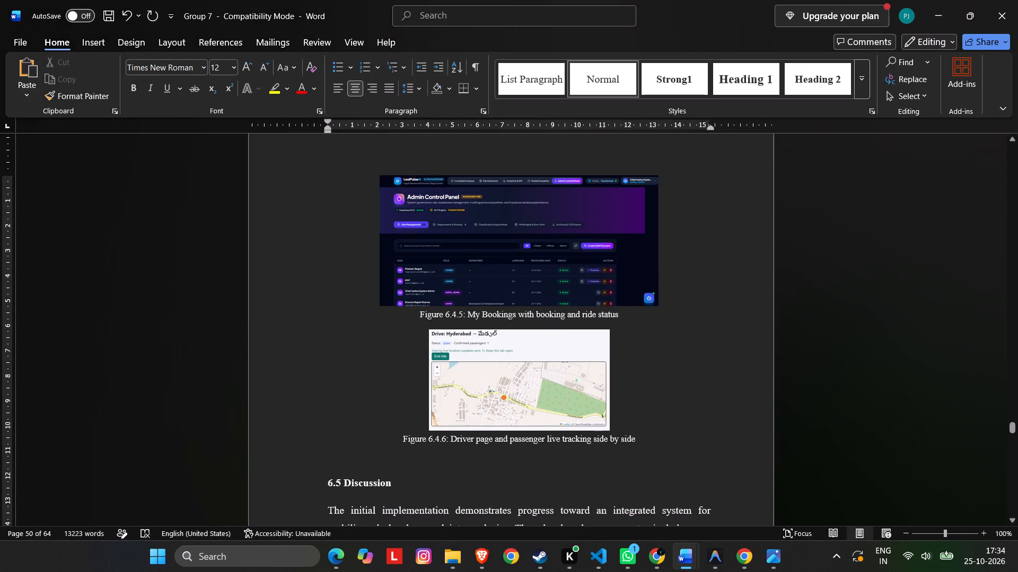
{"action": "key", "text": "Delete"}
{"action": "key", "text": "ctrl+v"}
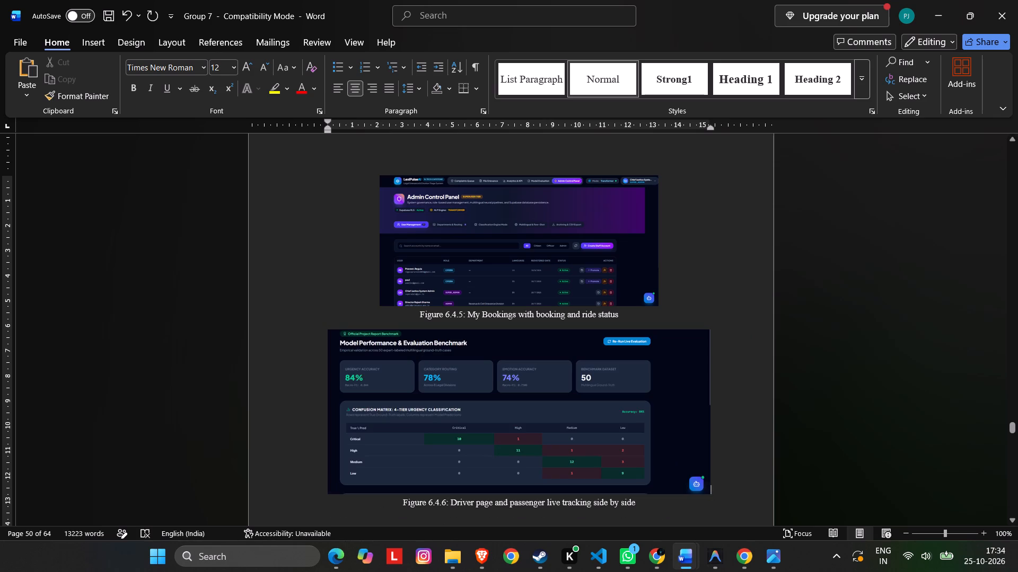
Shrink the model evaluation image above the Figure 6.4.6 caption proportionally to about three-quarters of the text width.
{"action": "left_click", "coordinate": [697, 466]}
{"action": "left_click_drag", "start_coordinate": [712, 496], "coordinate": [617, 405]}
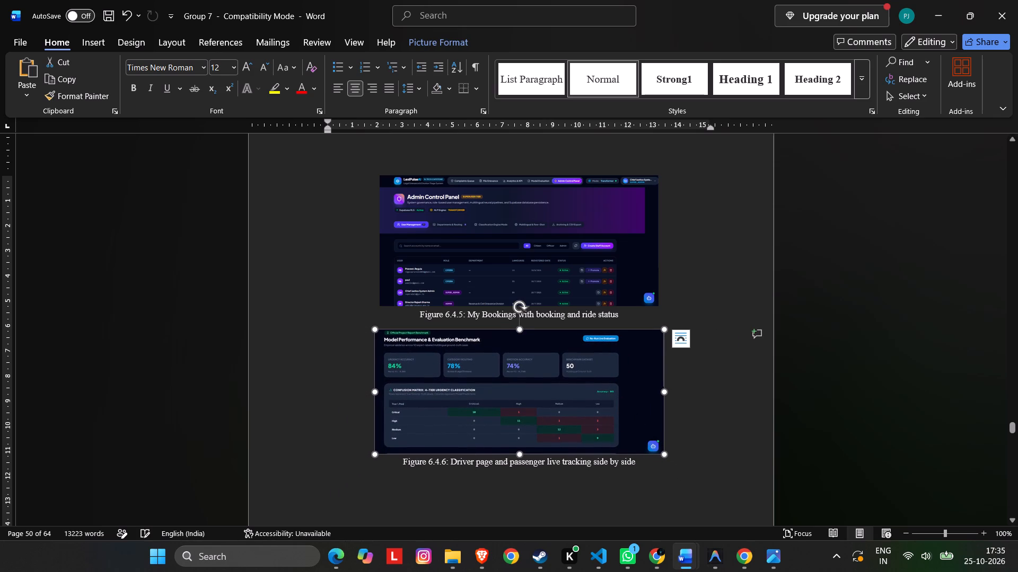
Shrink the Admin Control Panel and model evaluation images above the Figure 6.4.5 and 6.4.6 captions proportionally to about 70% of the text width.
{"action": "left_click_drag", "start_coordinate": [600, 257], "coordinate": [584, 232]}
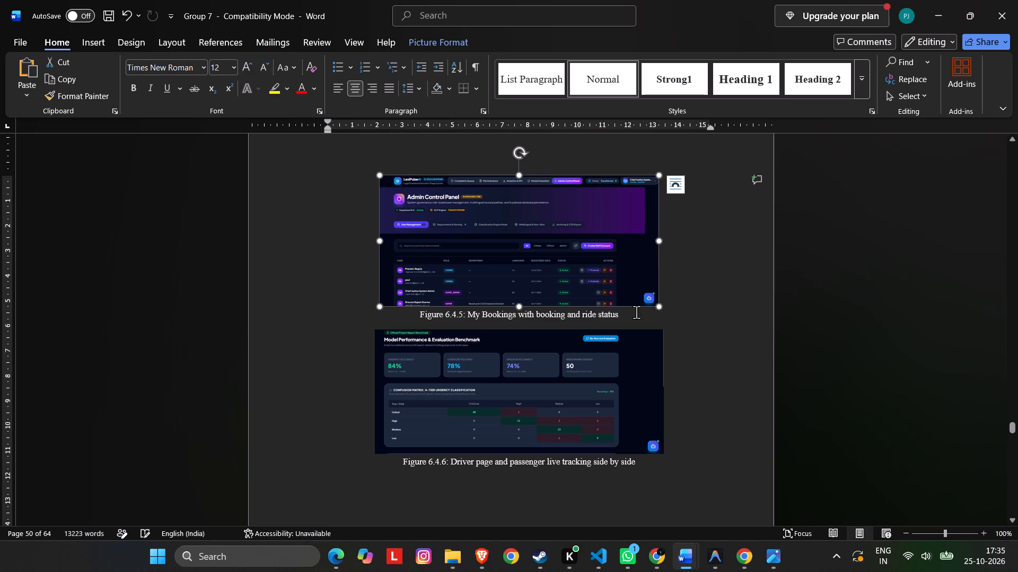
{"action": "left_click_drag", "start_coordinate": [660, 310], "coordinate": [646, 299]}
{"action": "left_click", "coordinate": [649, 412]}
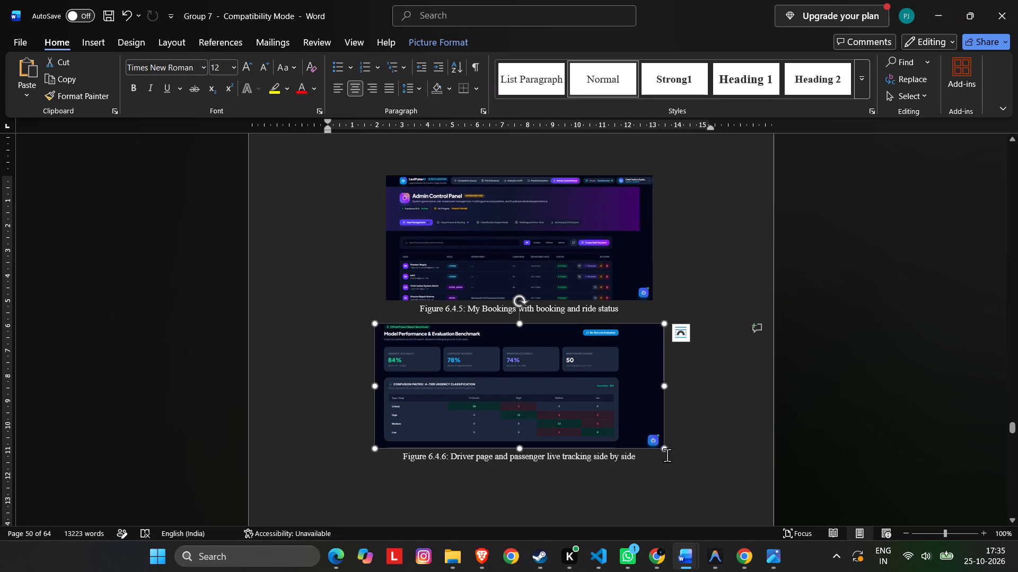
{"action": "left_click_drag", "start_coordinate": [663, 449], "coordinate": [640, 421]}
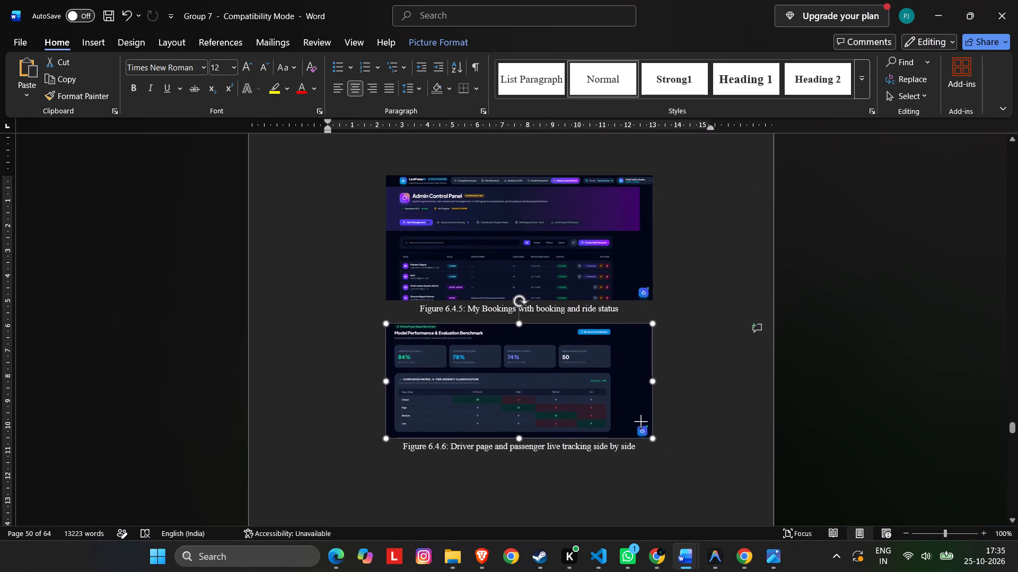
{"action": "left_click_drag", "start_coordinate": [640, 421], "coordinate": [631, 412]}
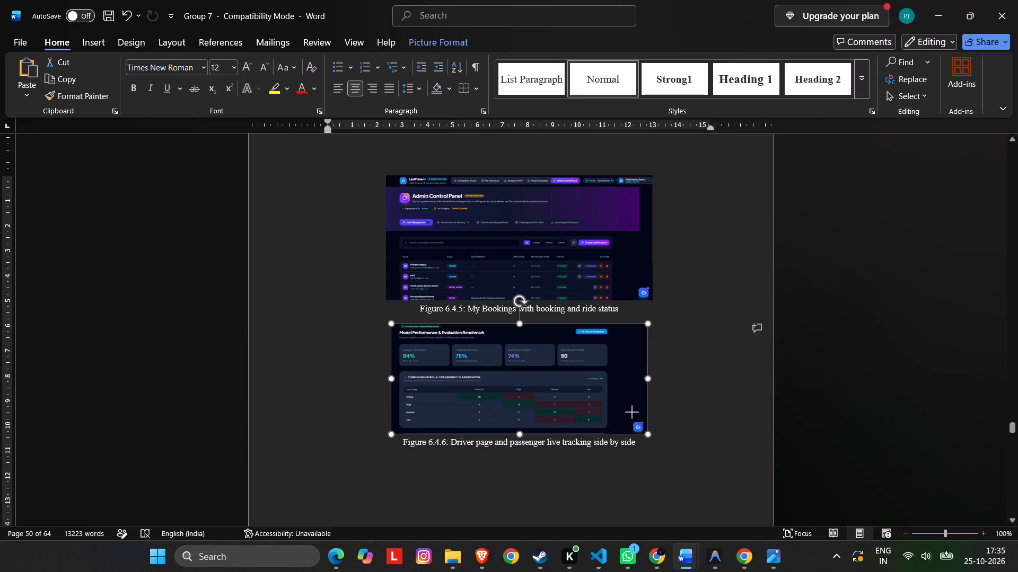
{"action": "left_click_drag", "start_coordinate": [631, 412], "coordinate": [645, 430]}
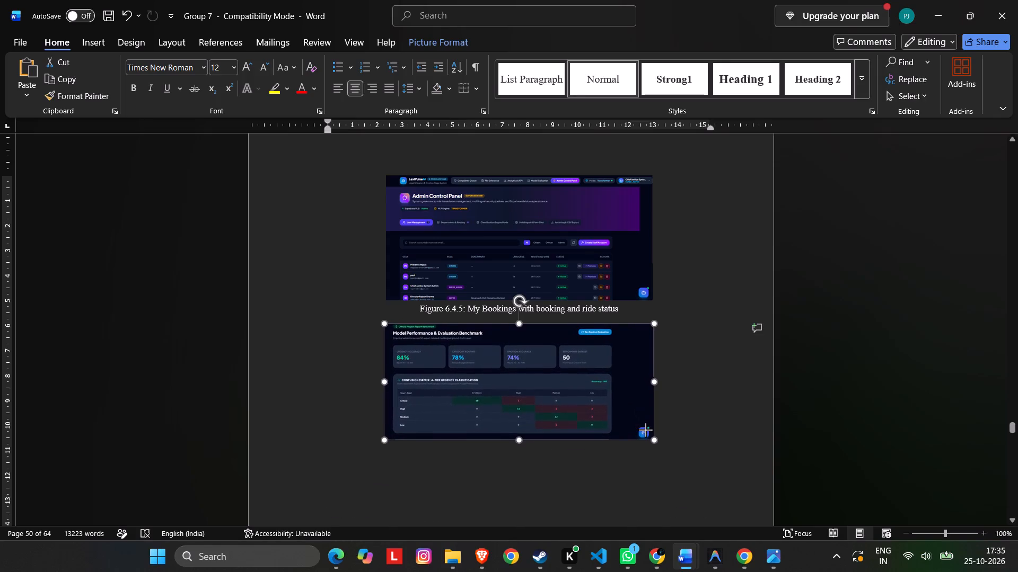
{"action": "left_click_drag", "start_coordinate": [645, 430], "coordinate": [646, 431]}
Check how the replaced figures from 6.4.2 to 6.4.6 sit across the pages of section 6.4.
{"action": "scroll", "coordinate": [746, 348], "scroll_direction": "up", "scroll_amount": 3}
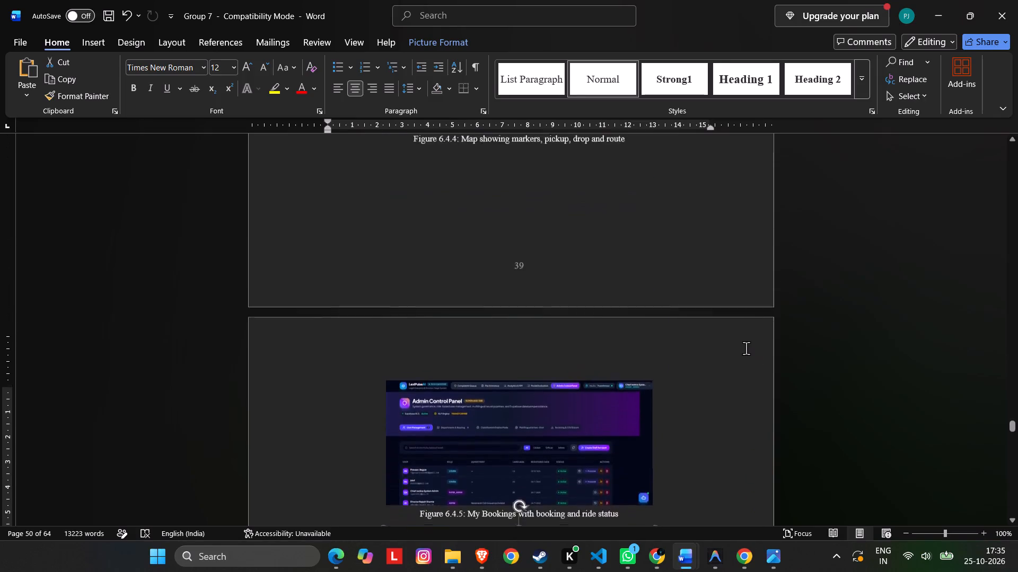
{"action": "left_click", "coordinate": [746, 348]}
{"action": "scroll", "coordinate": [746, 348], "scroll_direction": "up", "scroll_amount": 11}
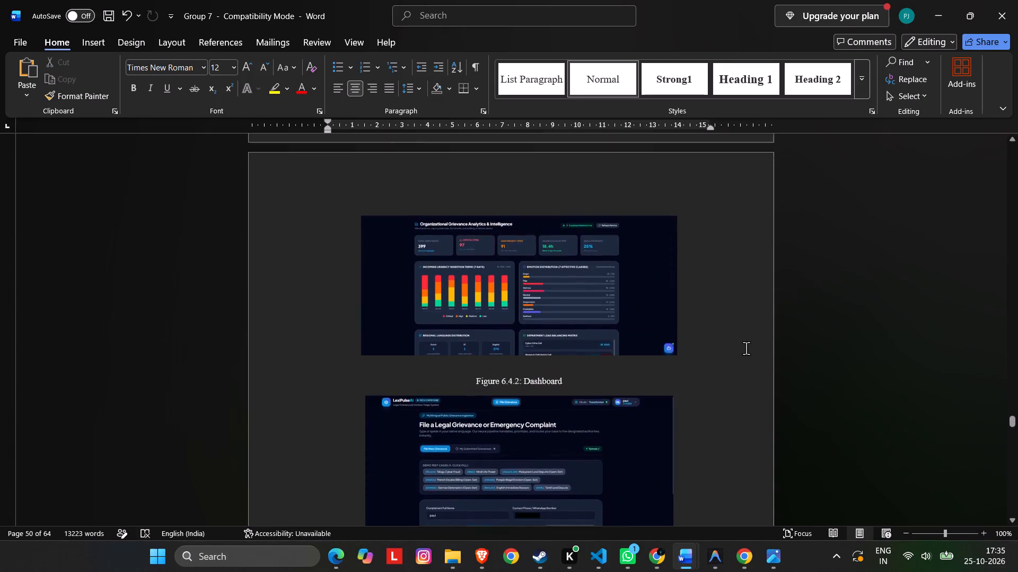
{"action": "scroll", "coordinate": [746, 348], "scroll_direction": "down", "scroll_amount": 9}
{"action": "scroll", "coordinate": [746, 348], "scroll_direction": "up", "scroll_amount": 2}
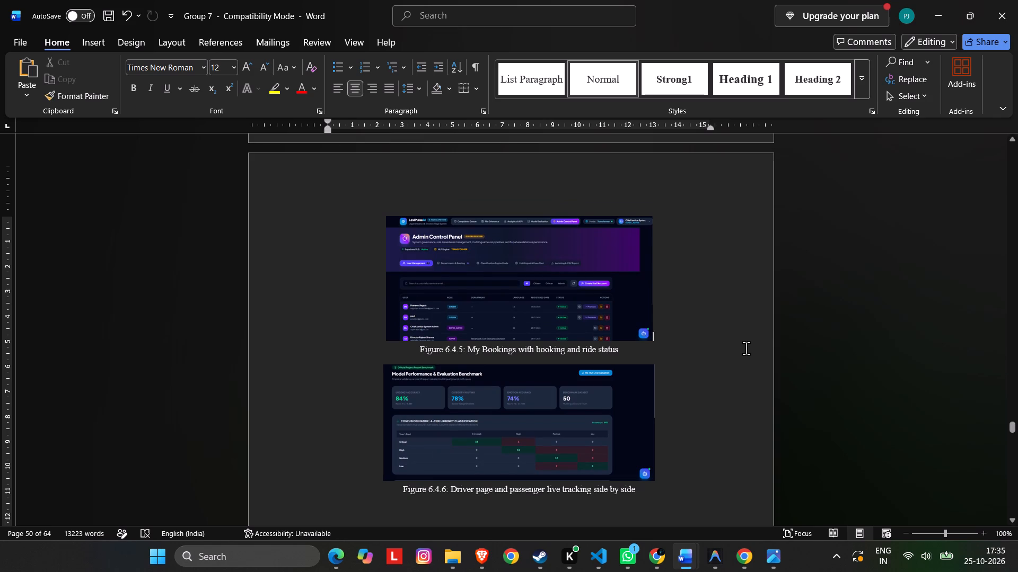
{"action": "scroll", "coordinate": [746, 348], "scroll_direction": "down", "scroll_amount": 8}
{"action": "scroll", "coordinate": [746, 348], "scroll_direction": "up", "scroll_amount": 10}
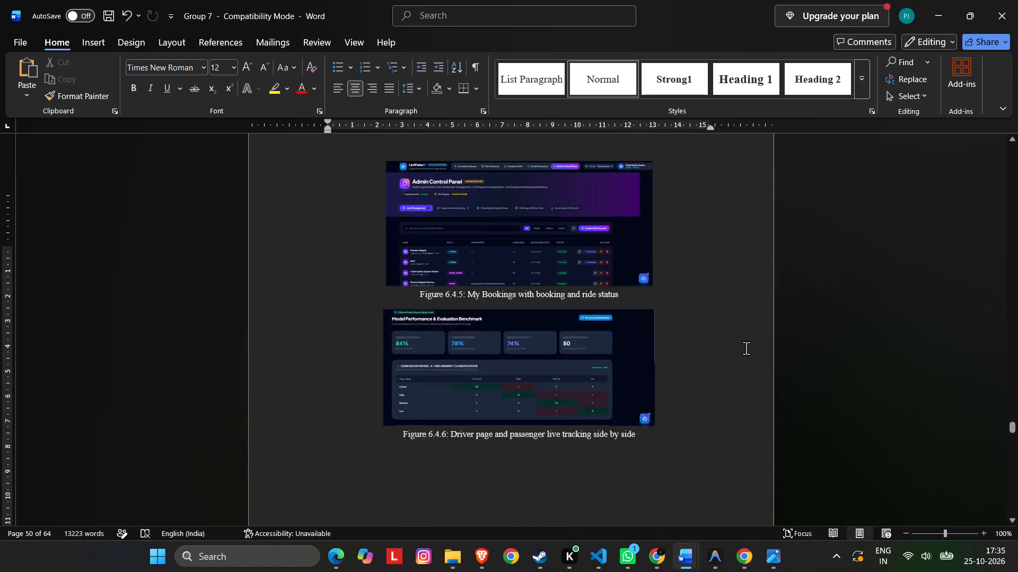
{"action": "scroll", "coordinate": [735, 369], "scroll_direction": "down", "scroll_amount": 3}
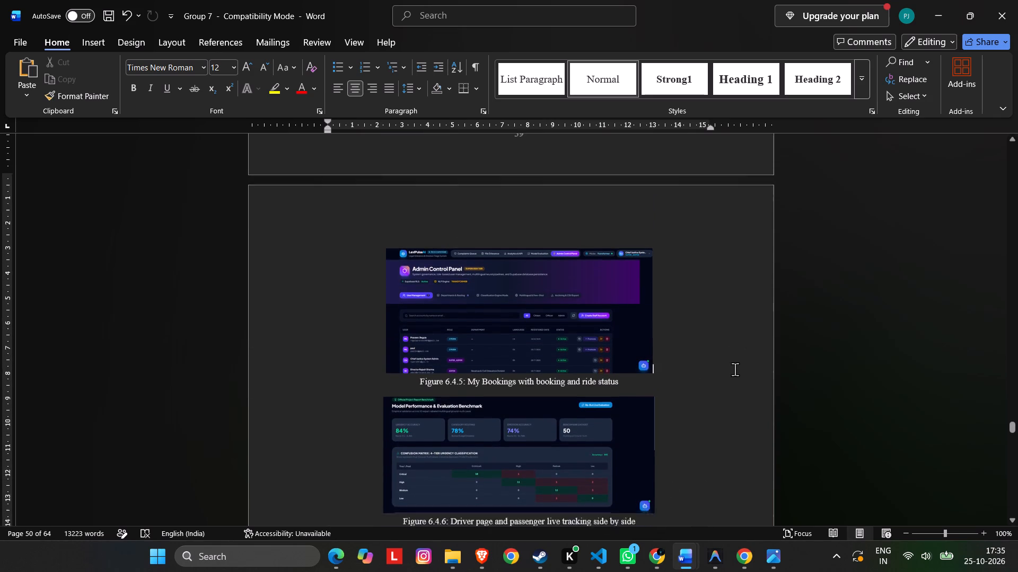
{"action": "scroll", "coordinate": [735, 369], "scroll_direction": "down", "scroll_amount": 2}
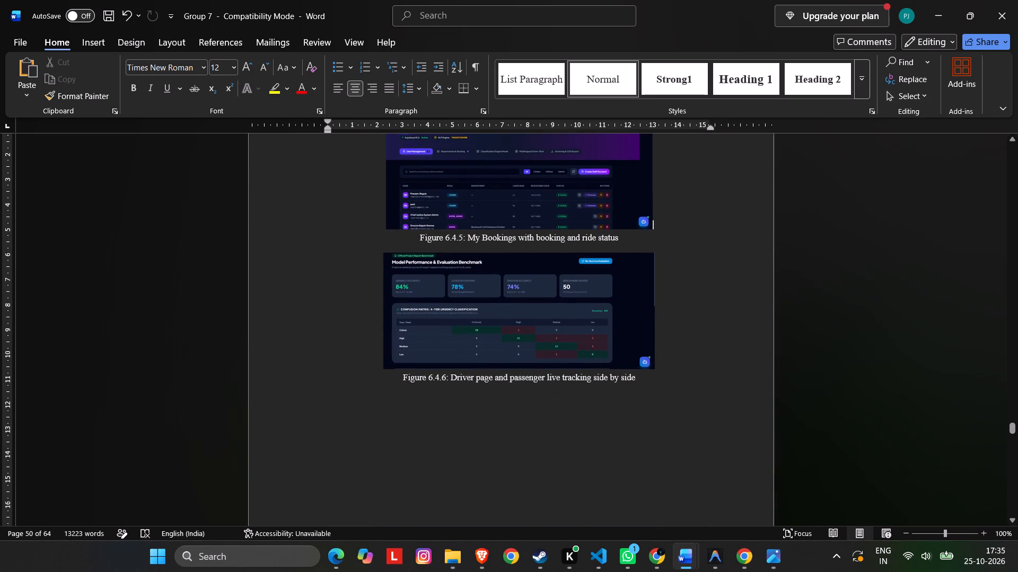
Enlarge the Admin Control Panel image above the Figure 6.4.5 caption and stretch it horizontally to about 14.3 cm wide and 5.5 cm high.
{"action": "left_click", "coordinate": [618, 189]}
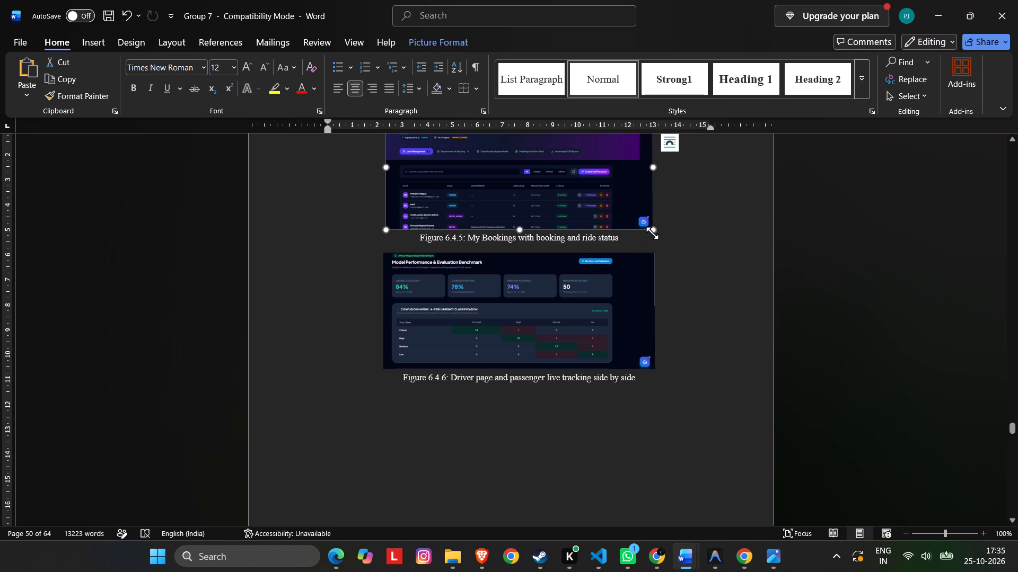
{"action": "left_click_drag", "start_coordinate": [652, 233], "coordinate": [642, 219]}
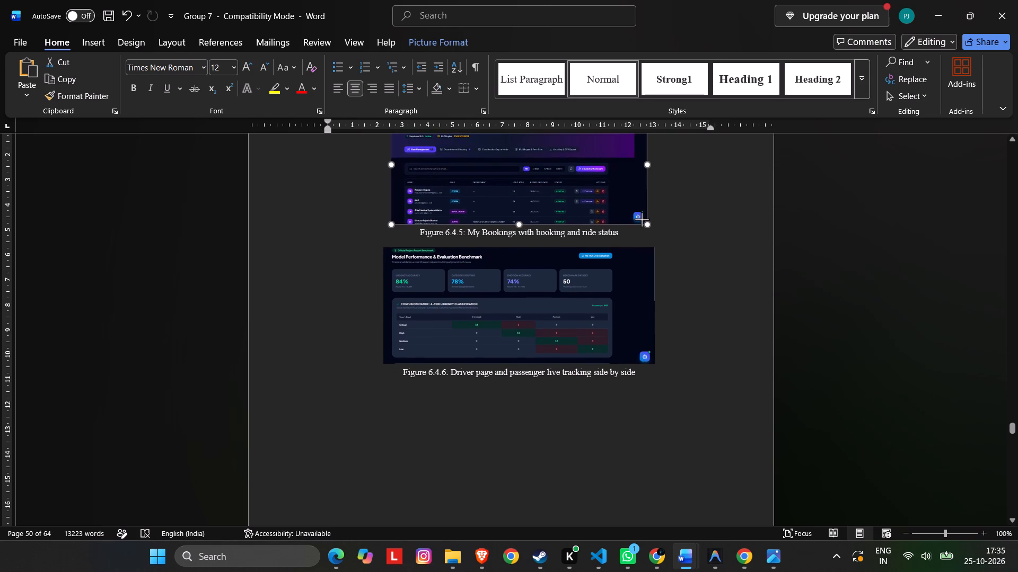
{"action": "left_click_drag", "start_coordinate": [642, 219], "coordinate": [740, 254]}
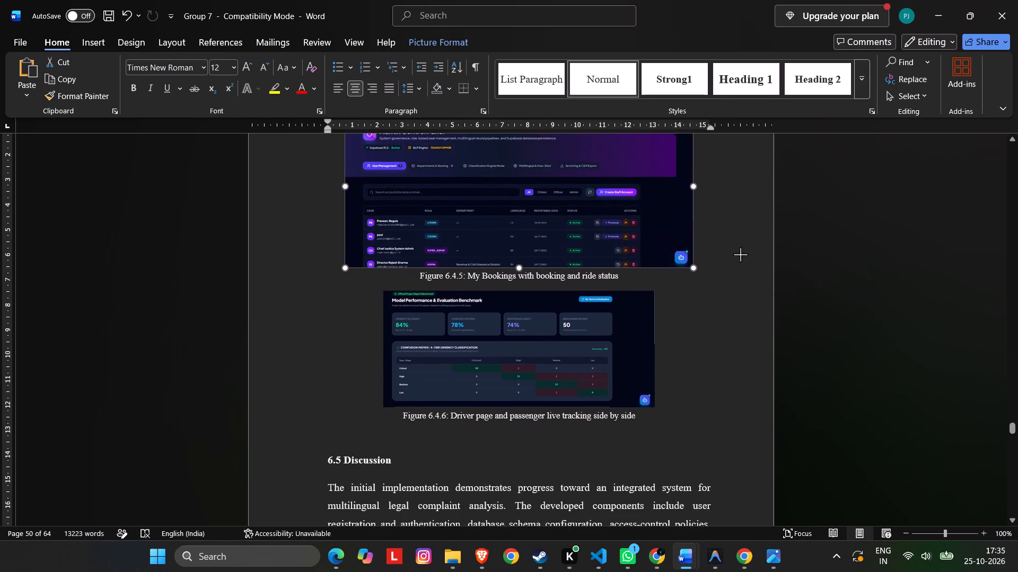
{"action": "left_click_drag", "start_coordinate": [740, 254], "coordinate": [676, 196]}
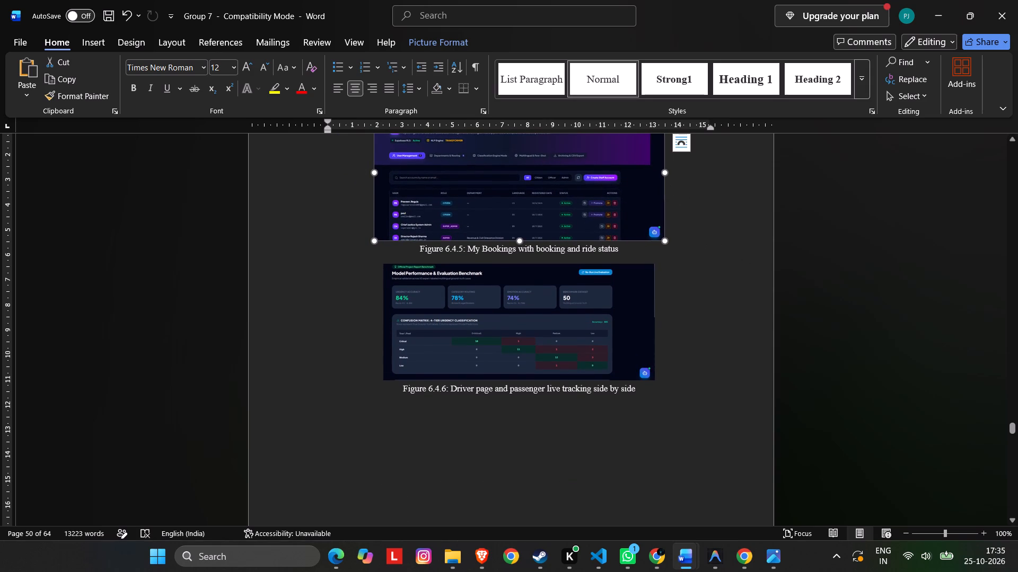
{"action": "left_click_drag", "start_coordinate": [662, 172], "coordinate": [750, 171]}
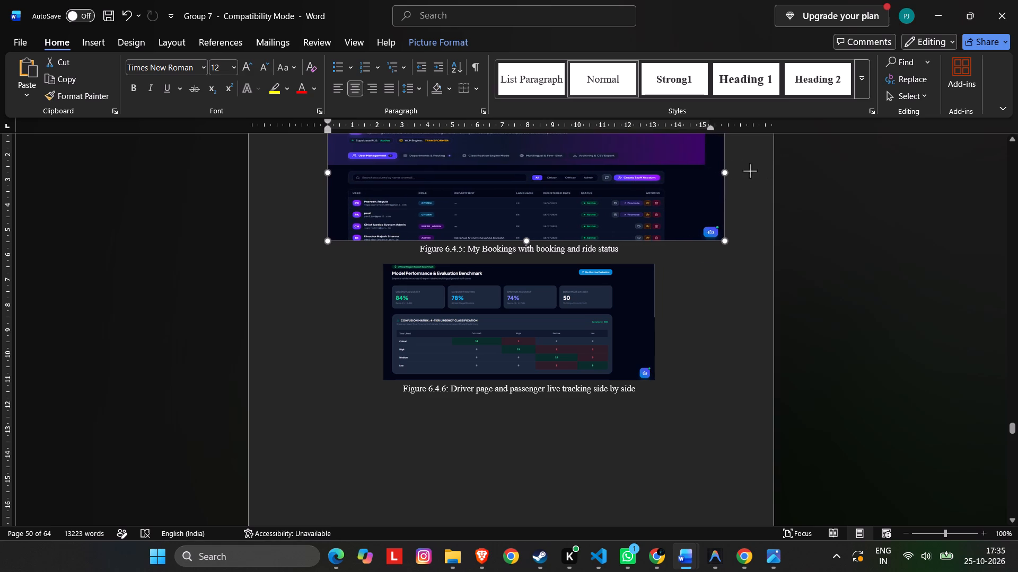
{"action": "left_click_drag", "start_coordinate": [750, 171], "coordinate": [732, 173]}
{"action": "scroll", "coordinate": [721, 249], "scroll_direction": "up", "scroll_amount": 2}
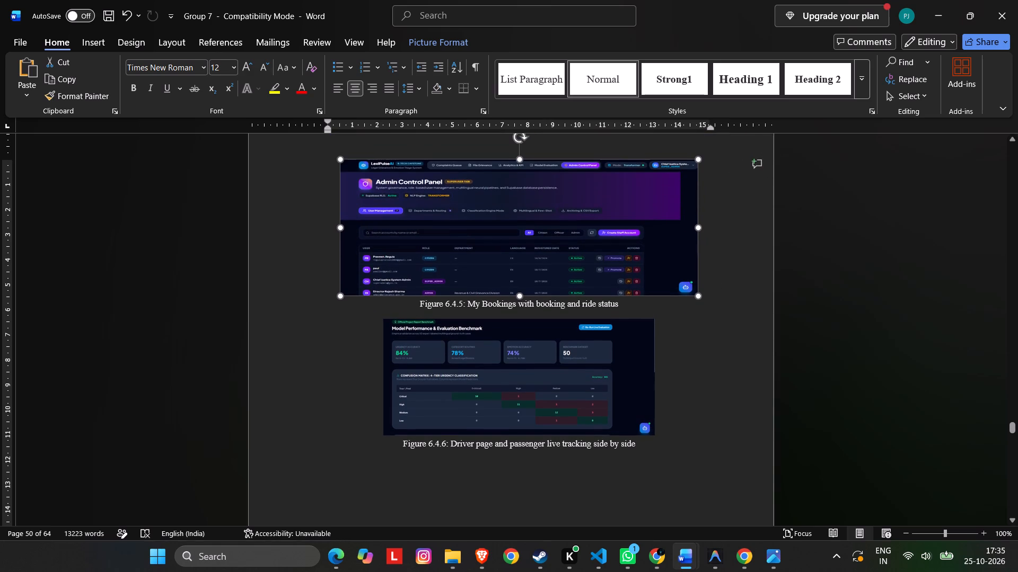
Reduce the model evaluation image's height to about 4.4 cm and stretch it horizontally to match the Admin Control Panel image's width.
{"action": "left_click", "coordinate": [599, 403]}
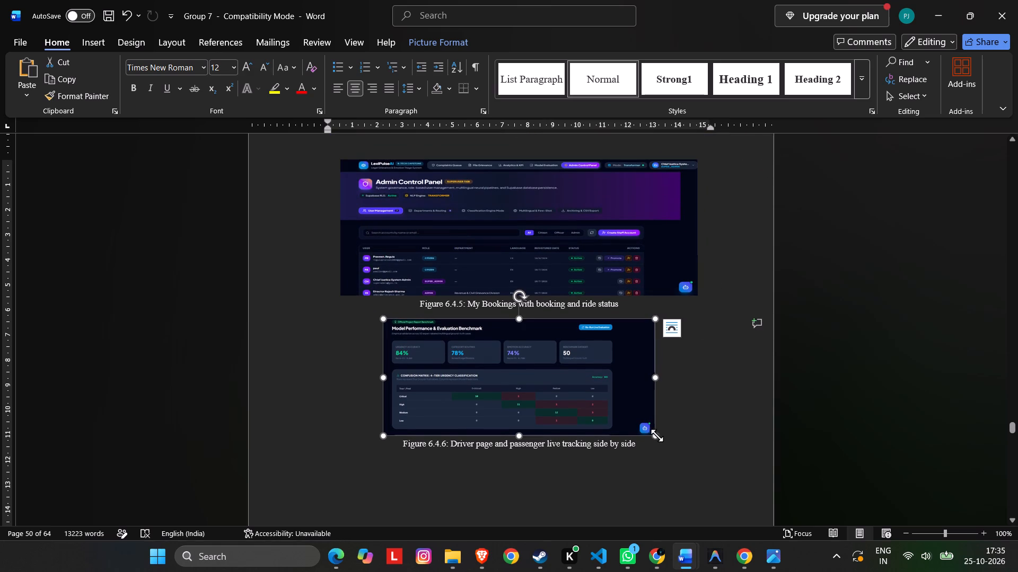
{"action": "left_click_drag", "start_coordinate": [656, 437], "coordinate": [639, 427]}
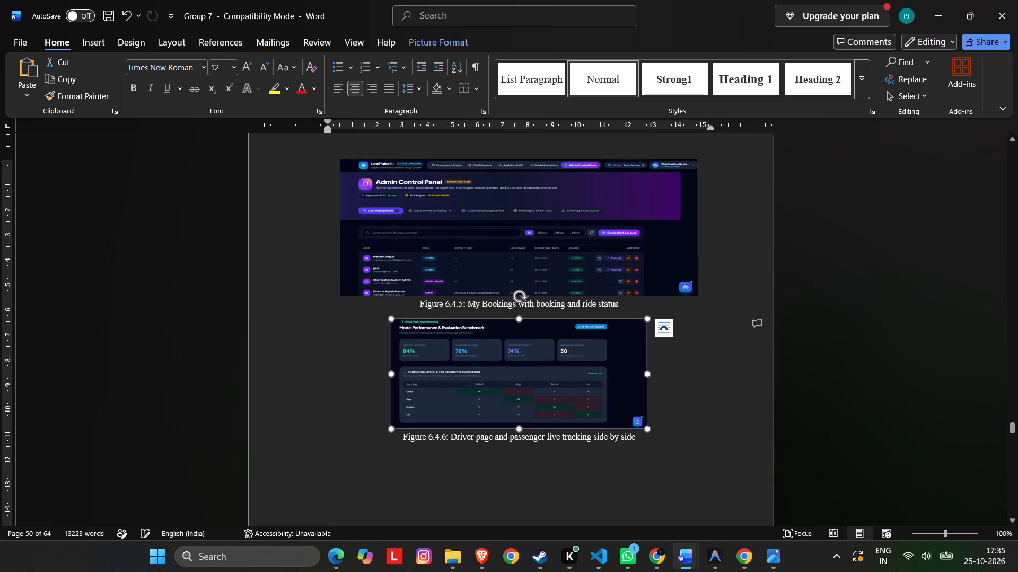
{"action": "left_click_drag", "start_coordinate": [647, 374], "coordinate": [713, 377]}
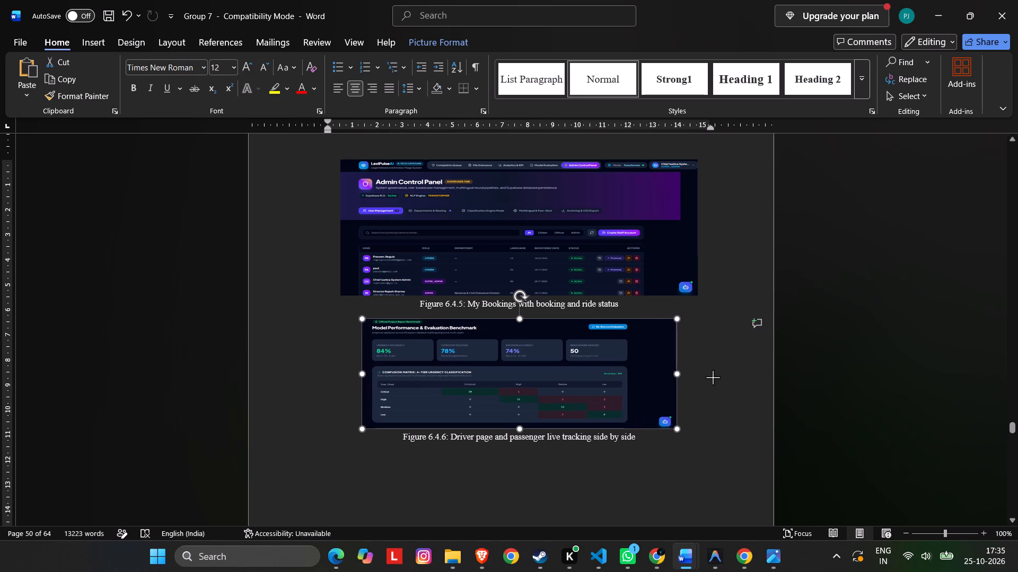
{"action": "left_click_drag", "start_coordinate": [713, 377], "coordinate": [750, 377]}
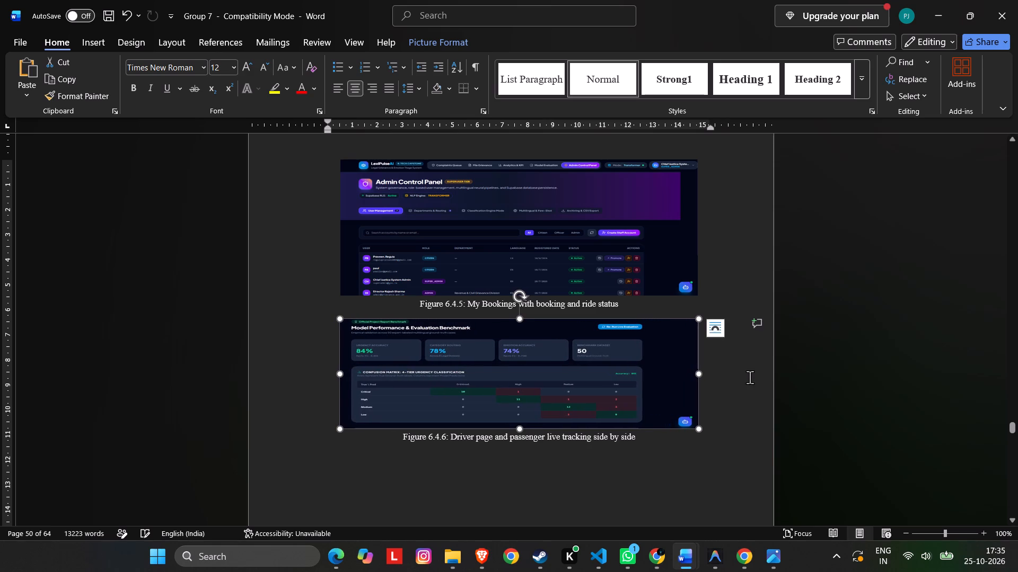
Shrink the Admin Control Panel image proportionally to about 13 cm wide so the 6.5 Discussion heading fits on the same page.
{"action": "left_click", "coordinate": [645, 230]}
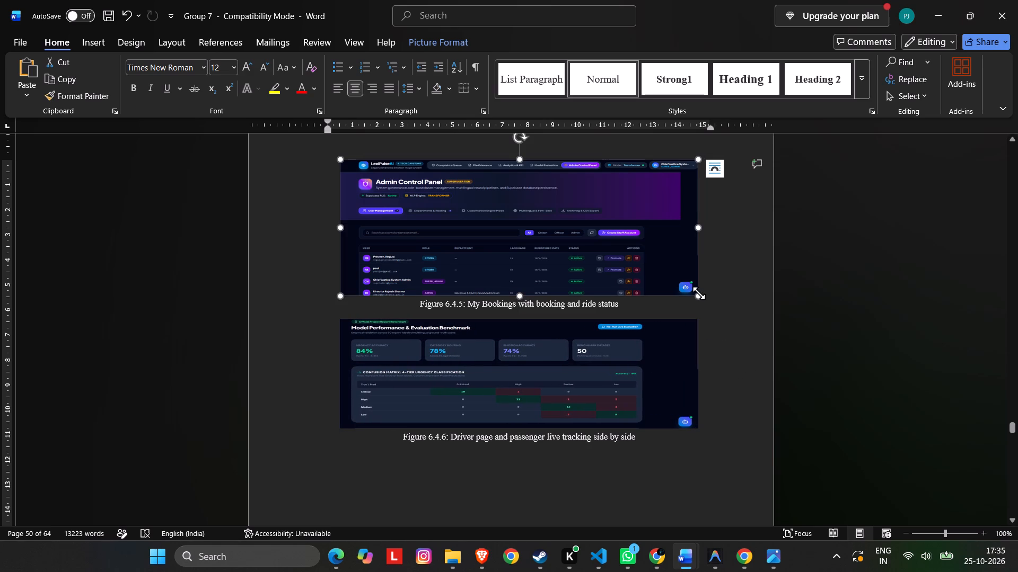
{"action": "left_click_drag", "start_coordinate": [699, 293], "coordinate": [682, 273]}
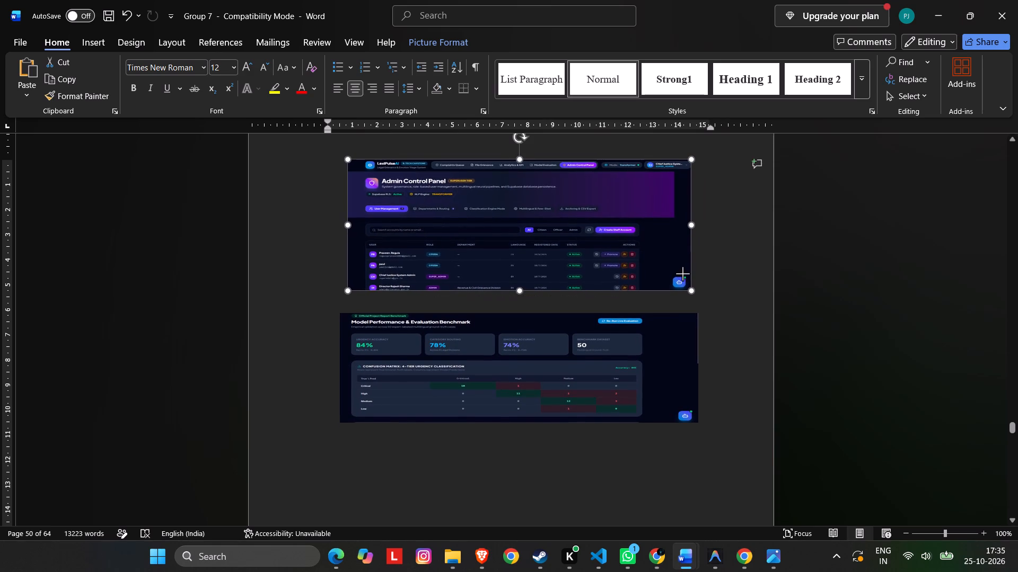
{"action": "left_click_drag", "start_coordinate": [682, 273], "coordinate": [662, 257]}
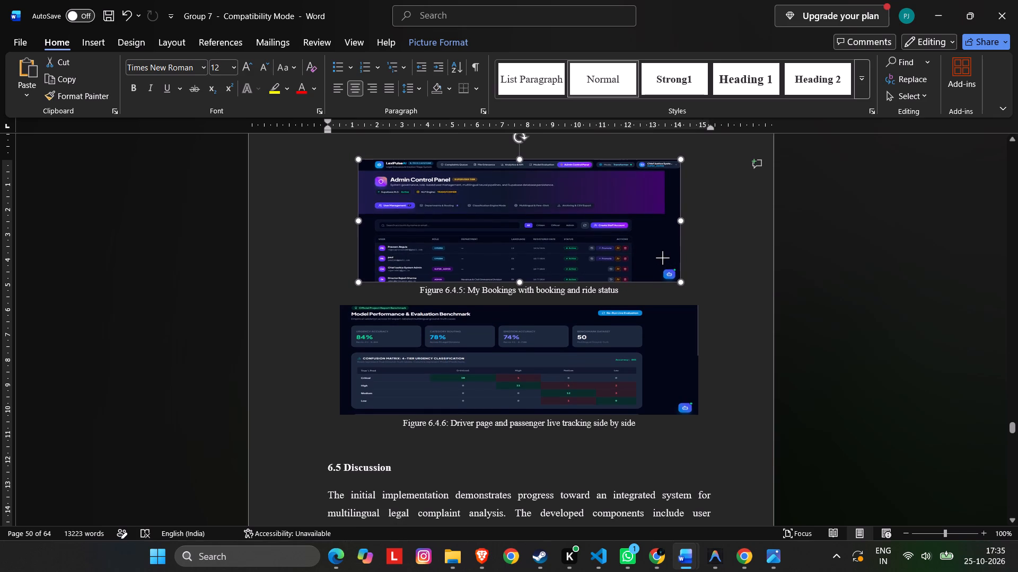
{"action": "left_click_drag", "start_coordinate": [662, 257], "coordinate": [666, 266]}
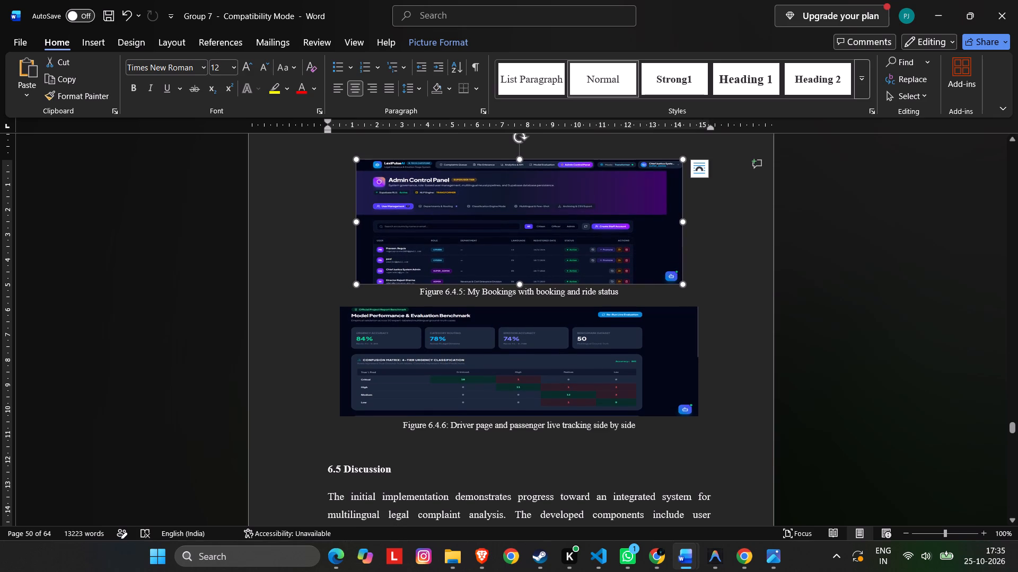
Shrink the model evaluation image above the Figure 6.4.6 caption slightly and proportionally to about 14 cm wide.
{"action": "left_click", "coordinate": [667, 404]}
{"action": "left_click_drag", "start_coordinate": [702, 417], "coordinate": [701, 416]}
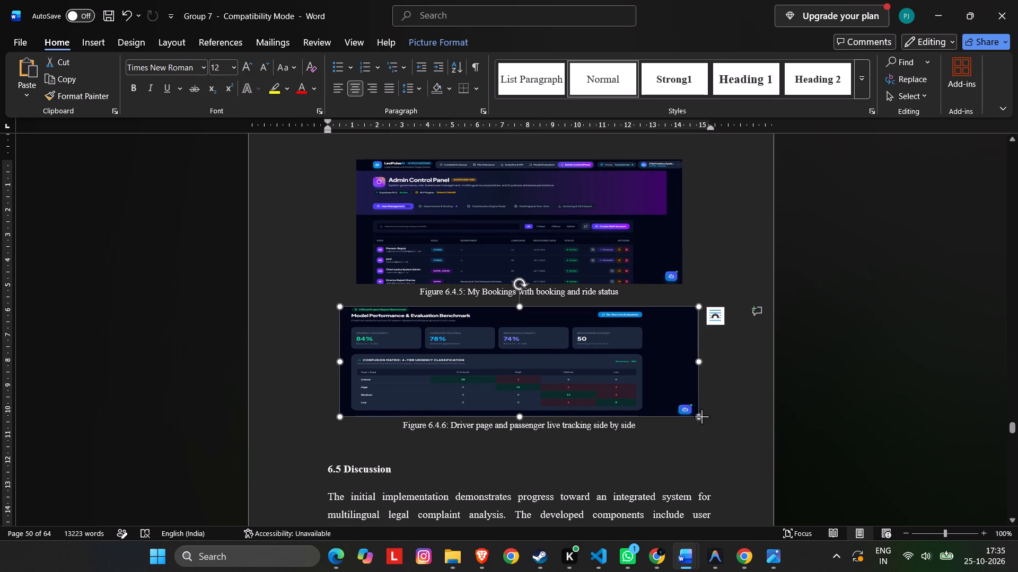
{"action": "left_click_drag", "start_coordinate": [701, 416], "coordinate": [692, 409]}
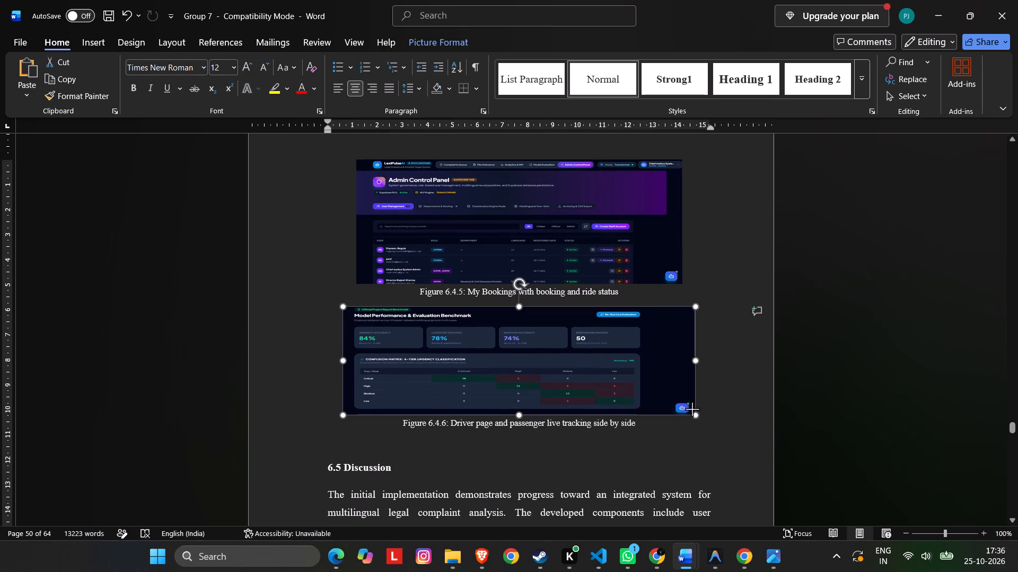
{"action": "left_click_drag", "start_coordinate": [692, 409], "coordinate": [692, 409]}
{"action": "left_click", "coordinate": [764, 370]}
Review the resized figures and the pages back to the opening paragraph of section 6.4.
{"action": "scroll", "coordinate": [764, 370], "scroll_direction": "up", "scroll_amount": 2}
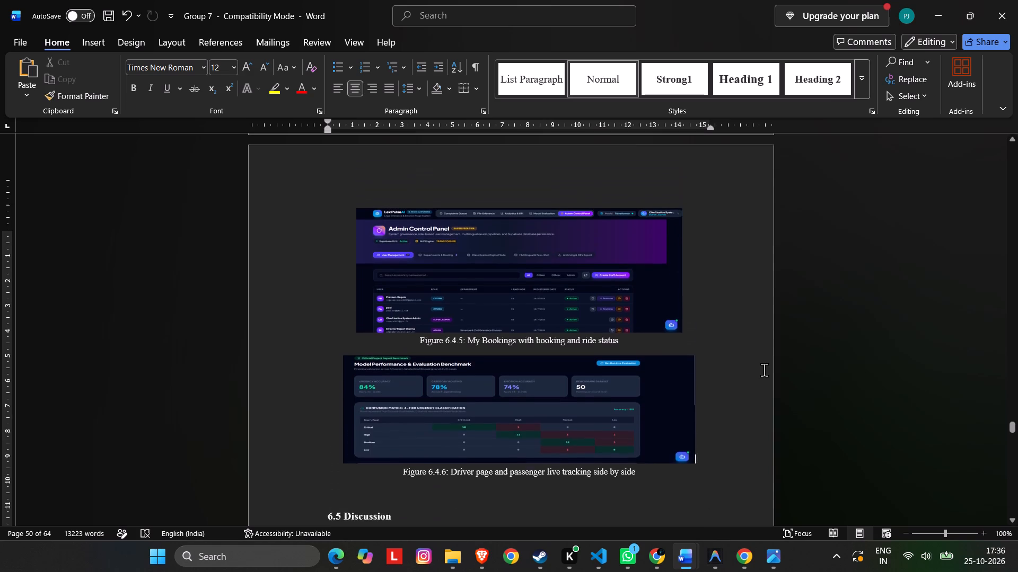
{"action": "scroll", "coordinate": [764, 370], "scroll_direction": "down", "scroll_amount": 2}
{"action": "scroll", "coordinate": [764, 370], "scroll_direction": "up", "scroll_amount": 3}
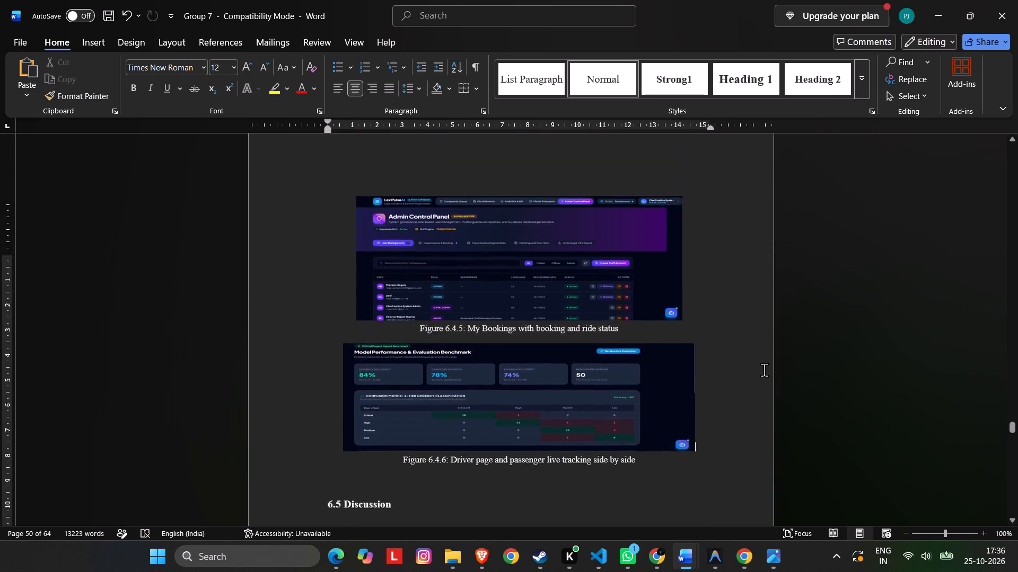
{"action": "scroll", "coordinate": [764, 370], "scroll_direction": "up", "scroll_amount": 10}
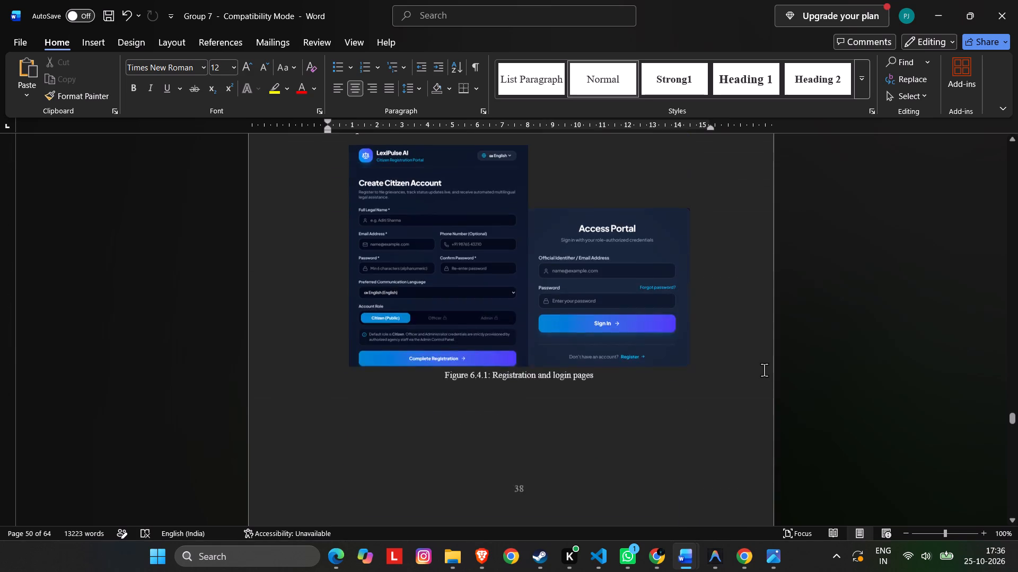
{"action": "scroll", "coordinate": [764, 370], "scroll_direction": "up", "scroll_amount": 2}
{"action": "scroll", "coordinate": [764, 370], "scroll_direction": "down", "scroll_amount": 5}
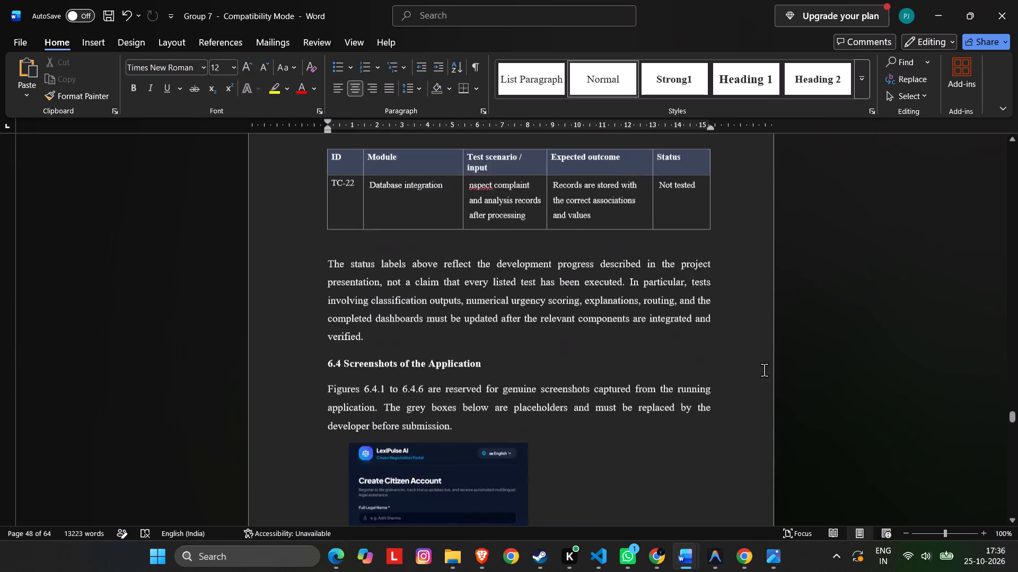
Replace the Figure 6.4.3 caption text after the number with "Citizen complaint interface offered with multilanguage system".
{"action": "scroll", "coordinate": [764, 370], "scroll_direction": "down", "scroll_amount": 13}
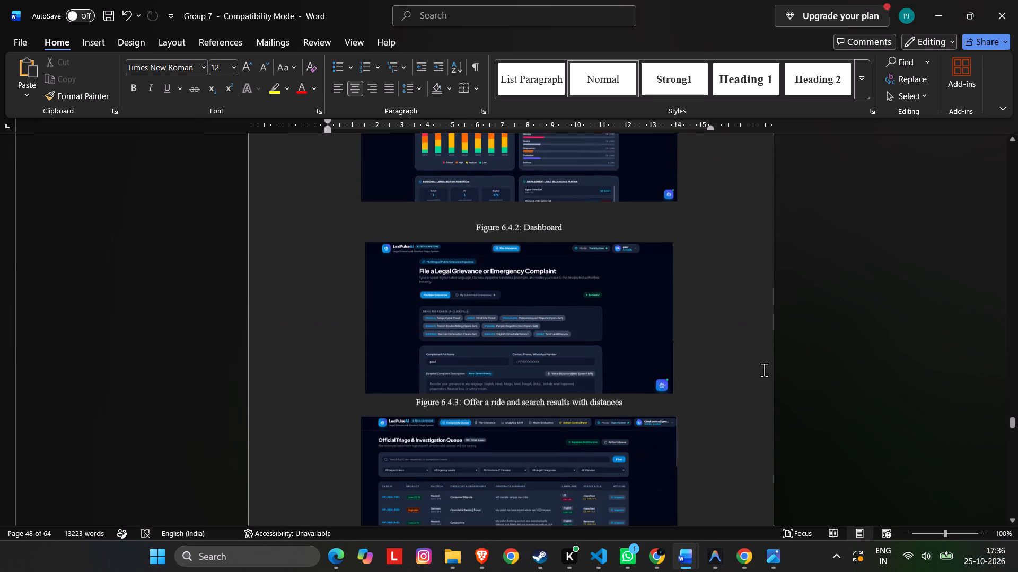
{"action": "left_click", "coordinate": [637, 336]}
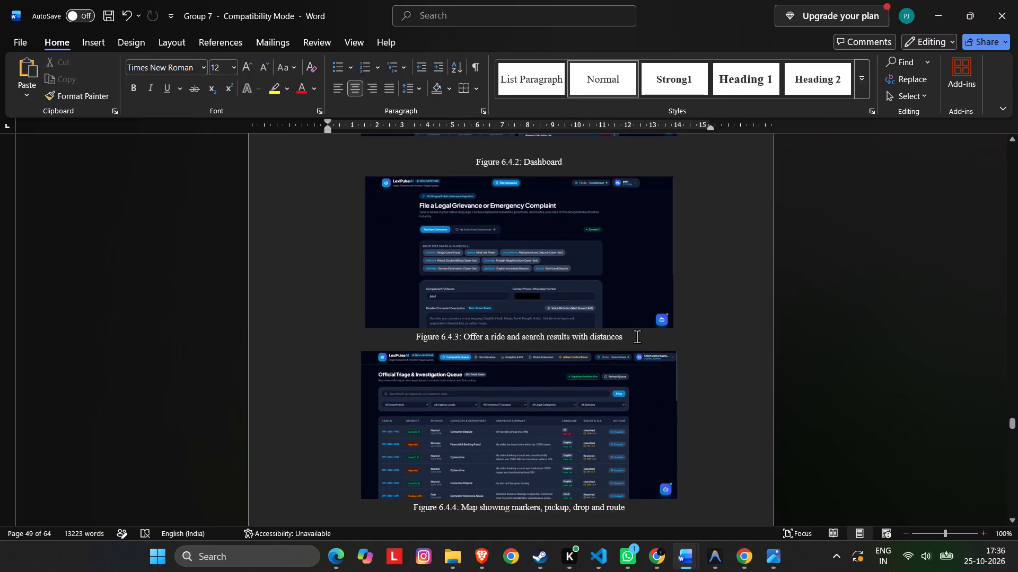
{"action": "key", "text": "Left"}
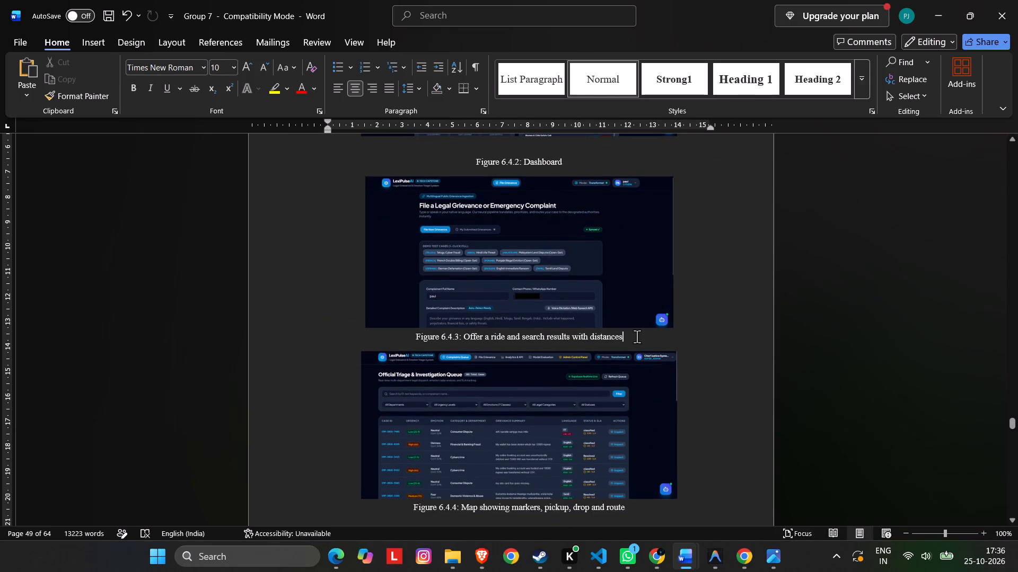
{"action": "key", "text": "BackSpace"}
{"action": "key", "text": "BackSpace"}
{"action": "key", "text": "BackSpace"}
{"action": "key", "text": "BackSpace"}
{"action": "key", "text": "BackSpace"}
{"action": "key", "text": "BackSpace"}
{"action": "key", "text": "BackSpace"}
{"action": "key", "text": "BackSpace"}
{"action": "key", "text": "BackSpace"}
{"action": "key", "text": "BackSpace"}
{"action": "key", "text": "BackSpace"}
{"action": "key", "text": "BackSpace"}
{"action": "key", "text": "BackSpace"}
{"action": "key", "text": "BackSpace"}
{"action": "key", "text": "BackSpace"}
{"action": "key", "text": "BackSpace"}
{"action": "key", "text": "BackSpace"}
{"action": "key", "text": "BackSpace"}
{"action": "key", "text": "BackSpace"}
{"action": "key", "text": "BackSpace"}
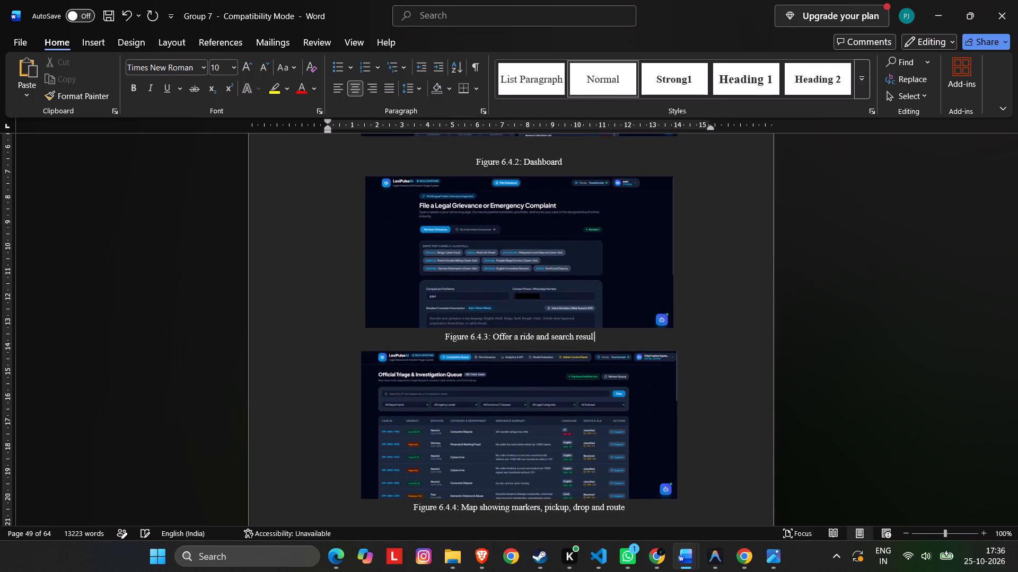
{"action": "key", "text": "BackSpace"}
{"action": "key", "text": "BackSpace"}
{"action": "key", "text": "BackSpace"}
{"action": "key", "text": "BackSpace"}
{"action": "key", "text": "BackSpace"}
{"action": "key", "text": "BackSpace"}
{"action": "key", "text": "BackSpace"}
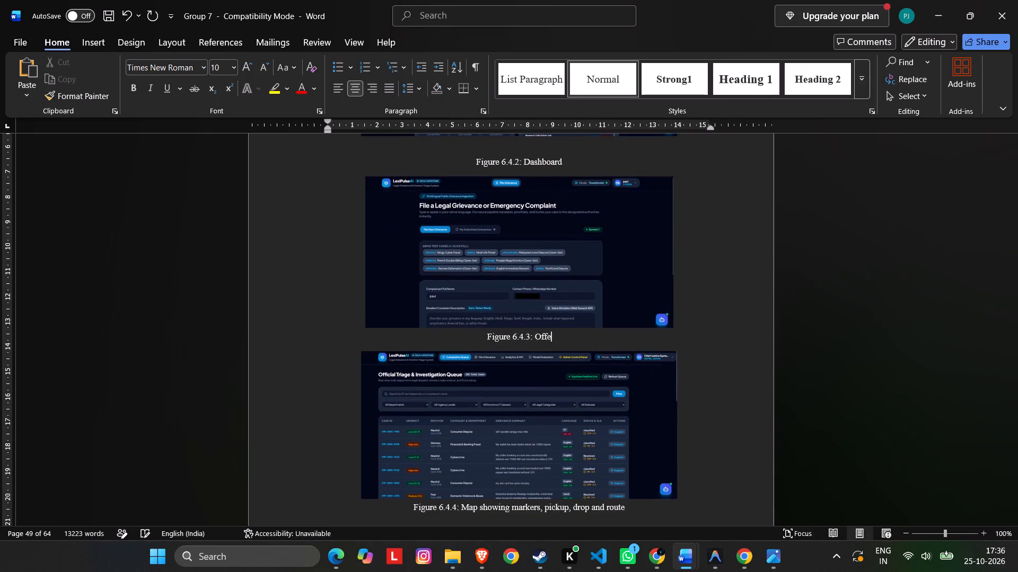
{"action": "key", "text": "BackSpace"}
{"action": "key", "text": "BackSpace"}
{"action": "key", "text": "BackSpace"}
{"action": "key", "text": "BackSpace"}
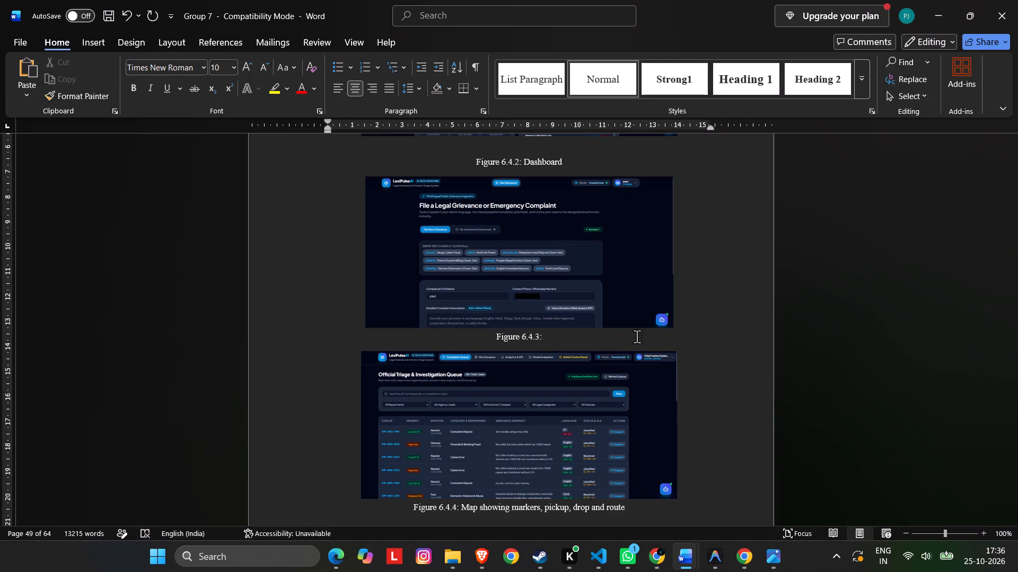
{"action": "type", "text": "Citi"}
{"action": "type", "text": "zen complaint"}
{"action": "key", "text": "space"}
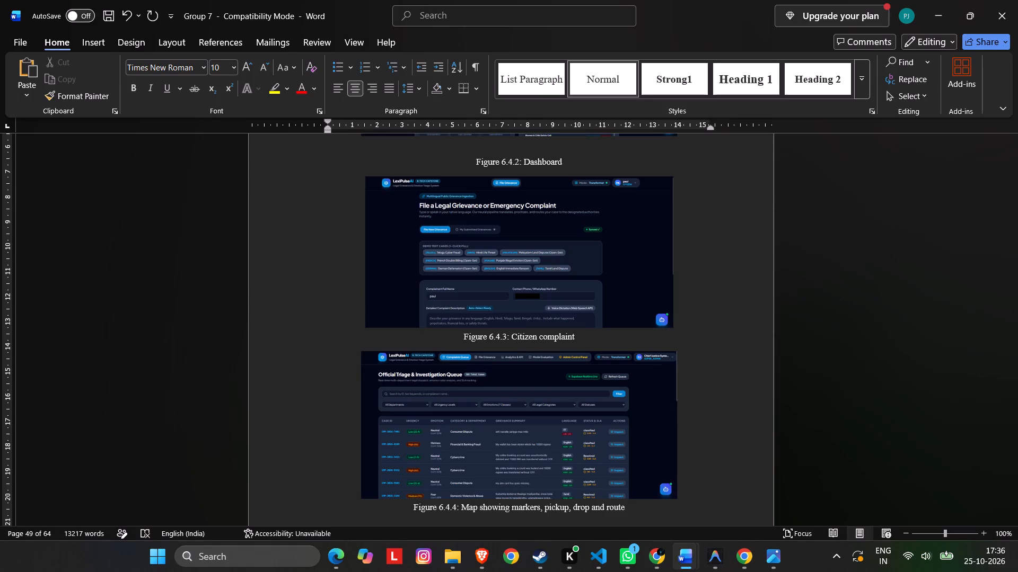
{"action": "key", "text": "i"}
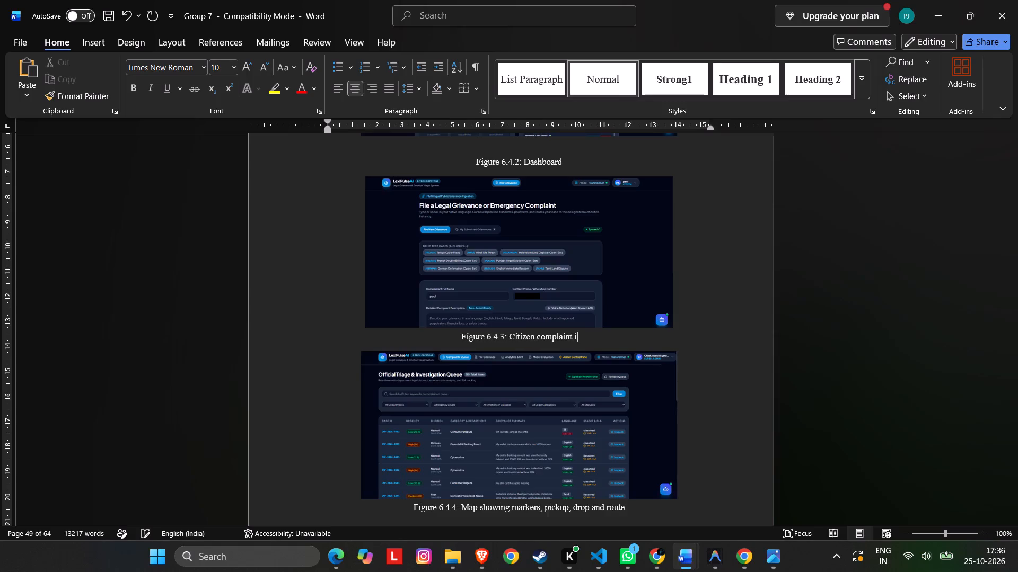
{"action": "type", "text": "nterface offered with multi"}
{"action": "type", "text": "language"}
{"action": "key", "text": "space"}
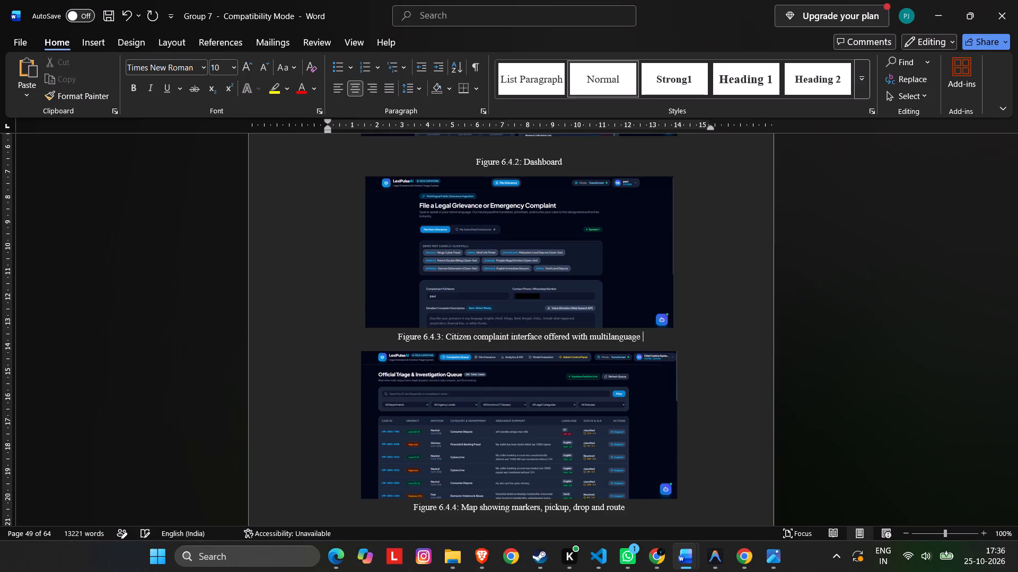
{"action": "type", "text": "system"}
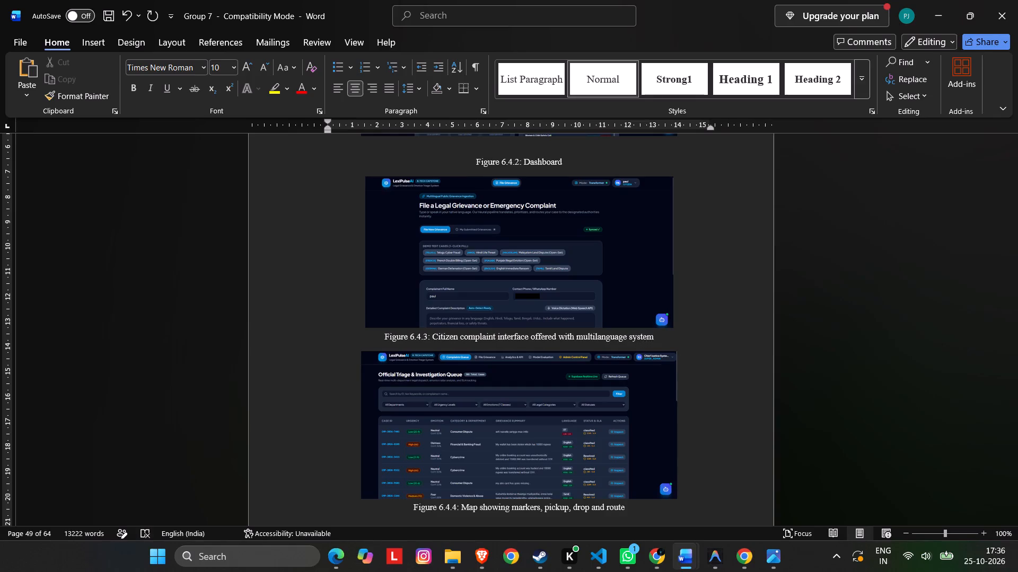
Replace the Figure 6.4.4 caption text after the number with "Various complaints classified by their urgency".
{"action": "scroll", "coordinate": [688, 440], "scroll_direction": "down", "scroll_amount": 2}
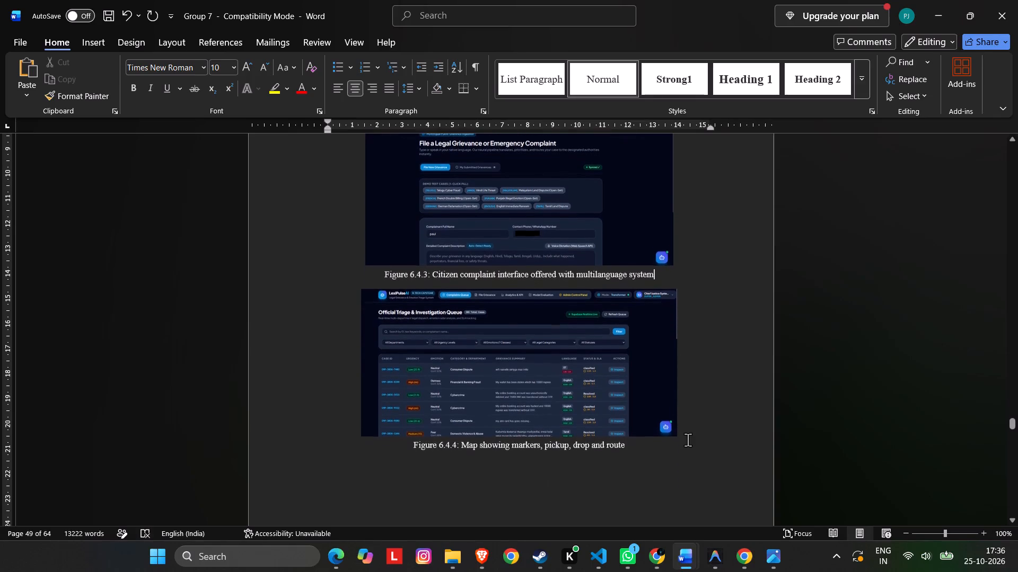
{"action": "scroll", "coordinate": [688, 440], "scroll_direction": "down", "scroll_amount": 1}
{"action": "left_click", "coordinate": [637, 441]}
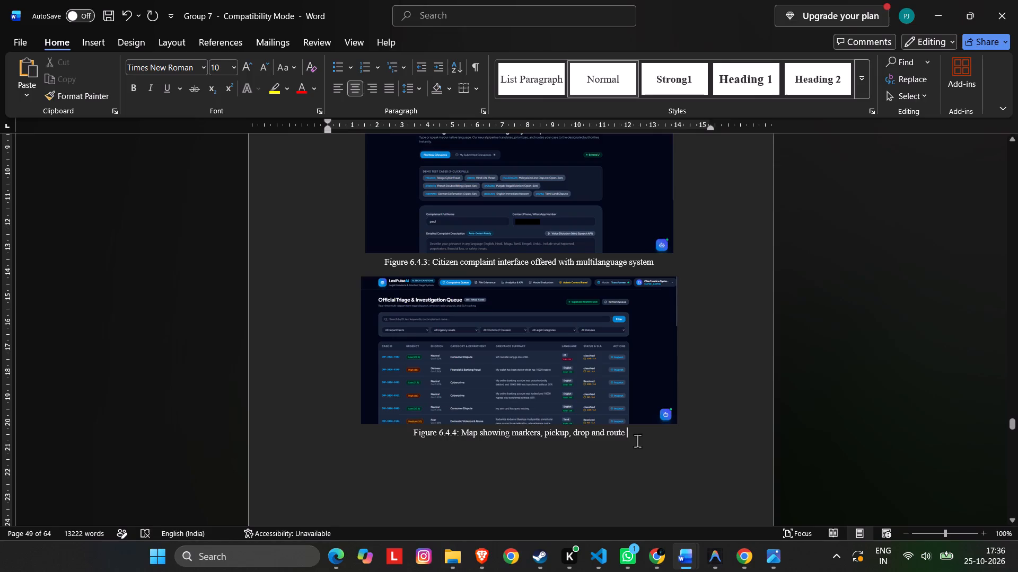
{"action": "key", "text": "Left"}
{"action": "key", "text": "BackSpace"}
{"action": "key", "text": "BackSpace"}
{"action": "key", "text": "BackSpace"}
{"action": "key", "text": "BackSpace"}
{"action": "key", "text": "BackSpace"}
{"action": "key", "text": "BackSpace"}
{"action": "key", "text": "BackSpace"}
{"action": "key", "text": "BackSpace"}
{"action": "key", "text": "BackSpace"}
{"action": "key", "text": "BackSpace"}
{"action": "key", "text": "BackSpace"}
{"action": "key", "text": "BackSpace"}
{"action": "key", "text": "BackSpace"}
{"action": "key", "text": "BackSpace"}
{"action": "key", "text": "BackSpace"}
{"action": "key", "text": "BackSpace"}
{"action": "key", "text": "BackSpace"}
{"action": "key", "text": "BackSpace"}
{"action": "key", "text": "BackSpace"}
{"action": "key", "text": "BackSpace"}
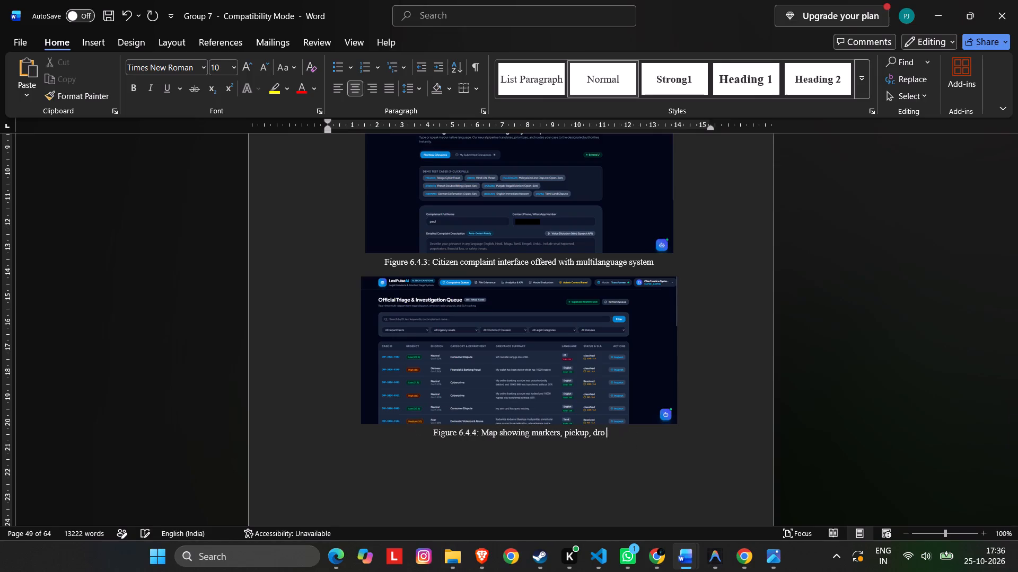
{"action": "key", "text": "BackSpace"}
{"action": "key", "text": "BackSpace"}
{"action": "key", "text": "BackSpace"}
{"action": "key", "text": "BackSpace"}
{"action": "key", "text": "BackSpace"}
{"action": "key", "text": "BackSpace"}
{"action": "key", "text": "BackSpace"}
{"action": "key", "text": "BackSpace"}
{"action": "key", "text": "BackSpace"}
{"action": "key", "text": "BackSpace"}
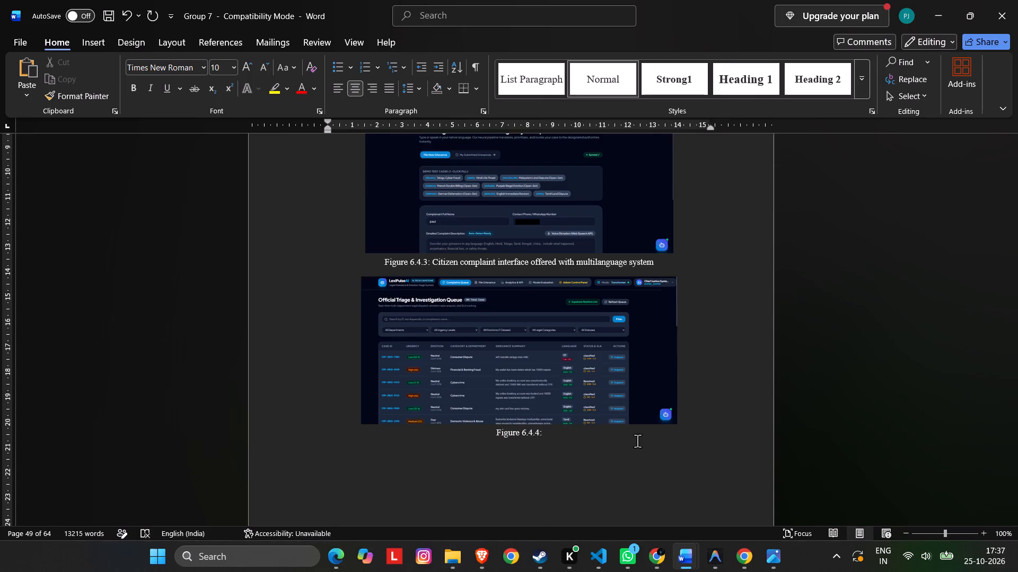
{"action": "type", "text": "Various comp"}
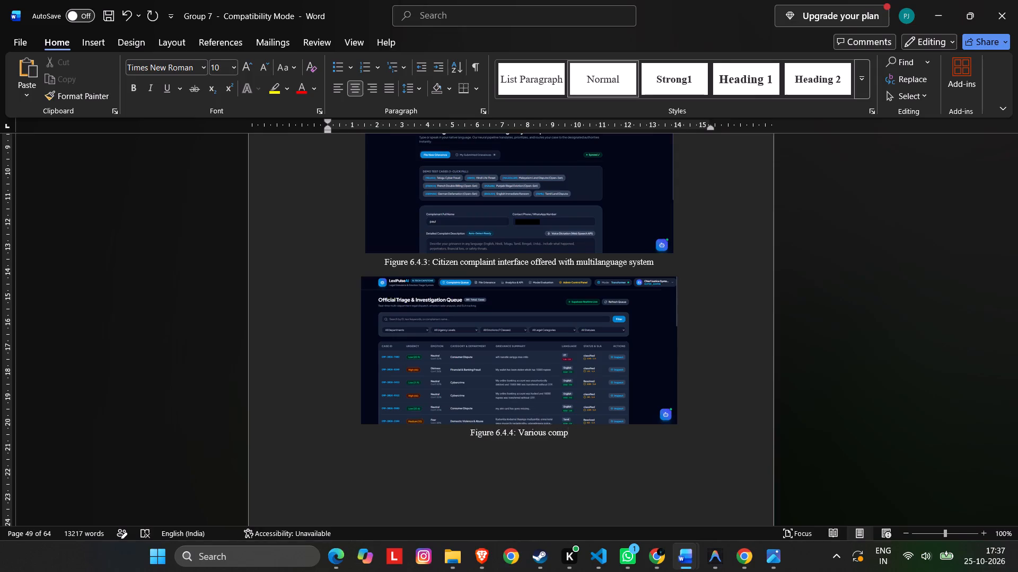
{"action": "type", "text": "laints"}
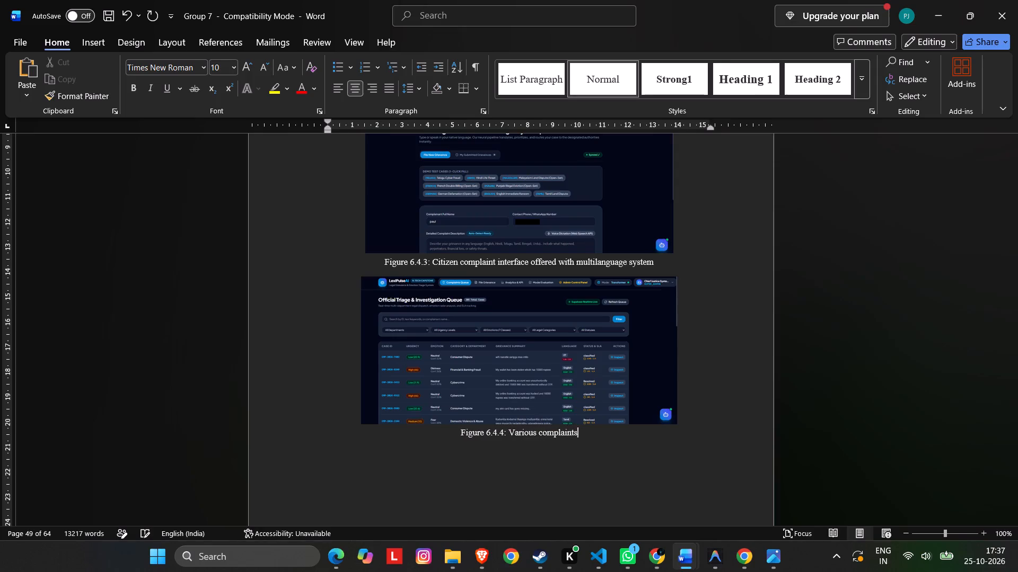
{"action": "key", "text": "space"}
{"action": "type", "text": "classified"}
{"action": "key", "text": "space"}
{"action": "type", "text": "by th"}
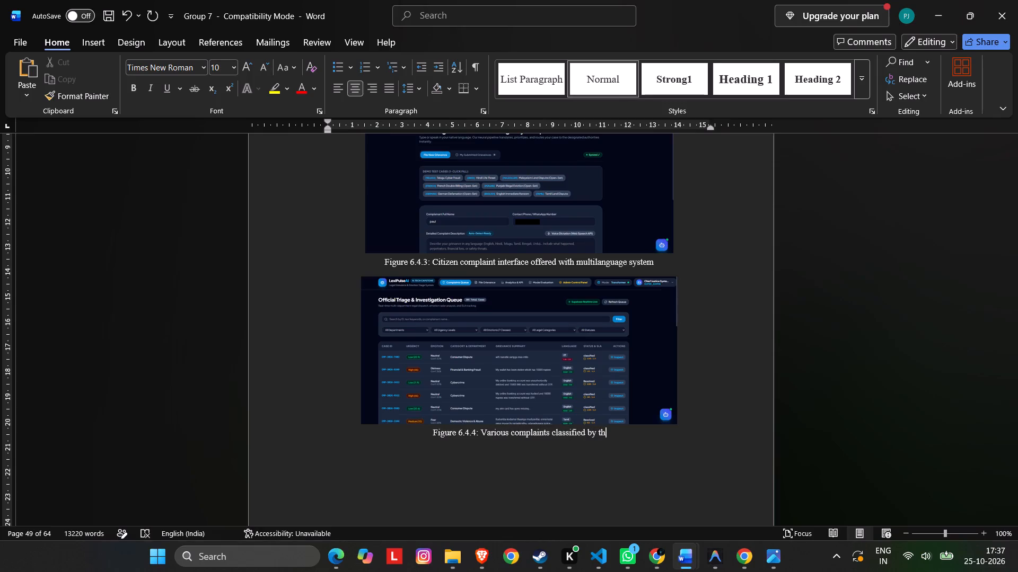
{"action": "type", "text": "eir"}
{"action": "key", "text": "space"}
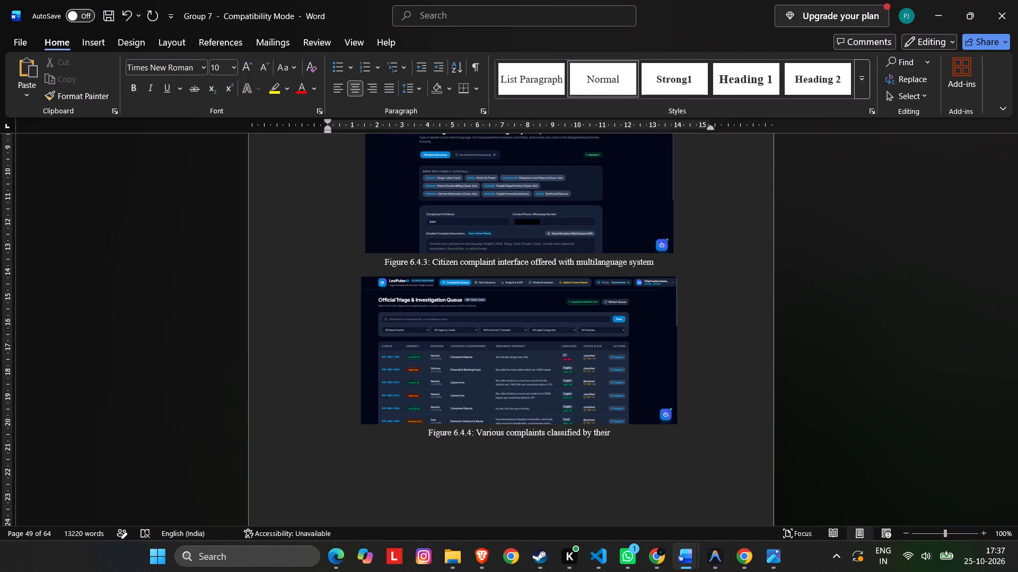
{"action": "type", "text": "urgency"}
{"action": "key", "text": "space"}
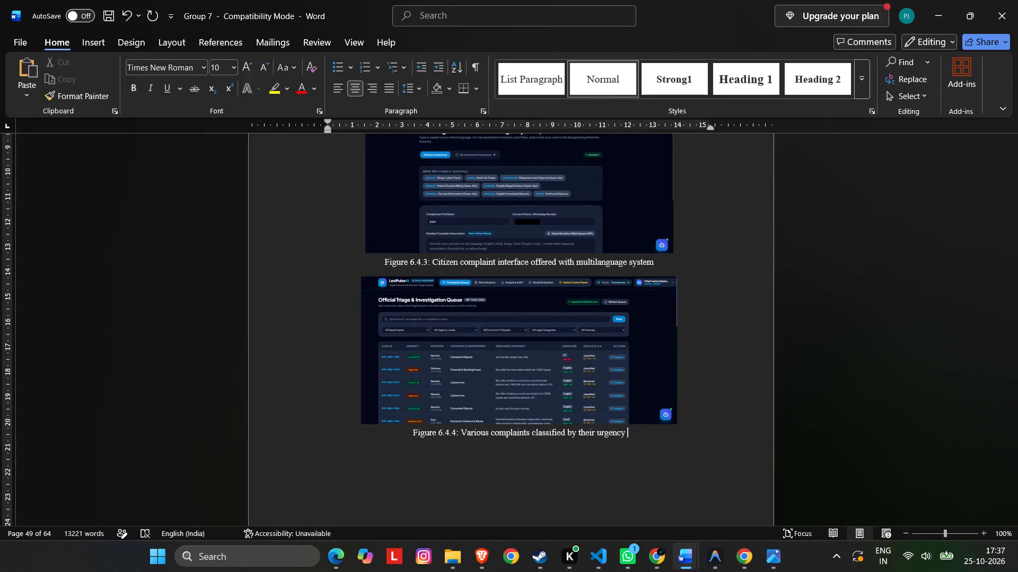
Change the word "urgency" at the end of the Figure 6.4.4 caption to "priority level".
{"action": "key", "text": "BackSpace"}
{"action": "key", "text": "BackSpace"}
{"action": "key", "text": "BackSpace"}
{"action": "key", "text": "BackSpace"}
{"action": "key", "text": "BackSpace"}
{"action": "key", "text": "BackSpace"}
{"action": "key", "text": "BackSpace"}
{"action": "key", "text": "BackSpace"}
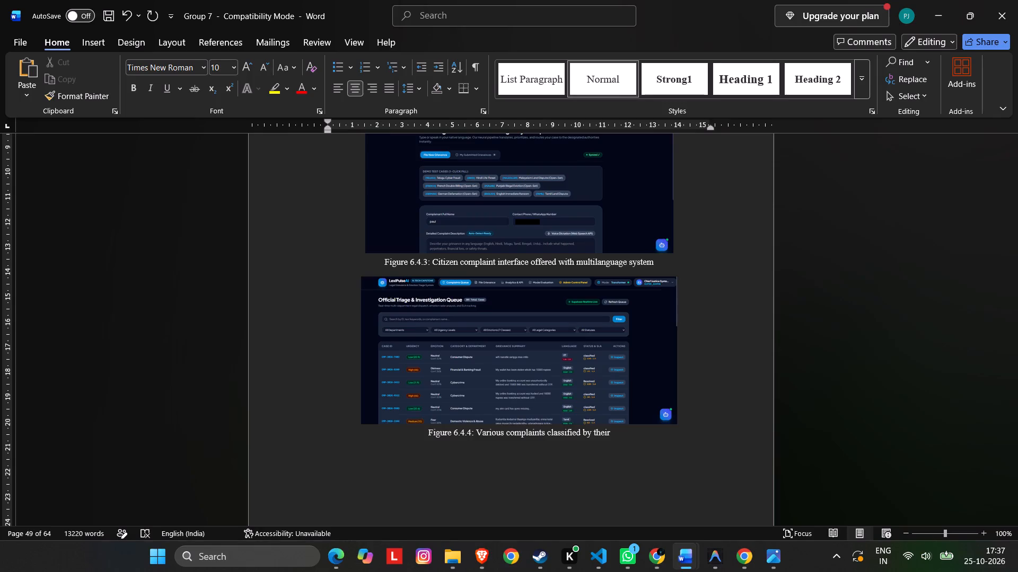
{"action": "type", "text": "priority level"}
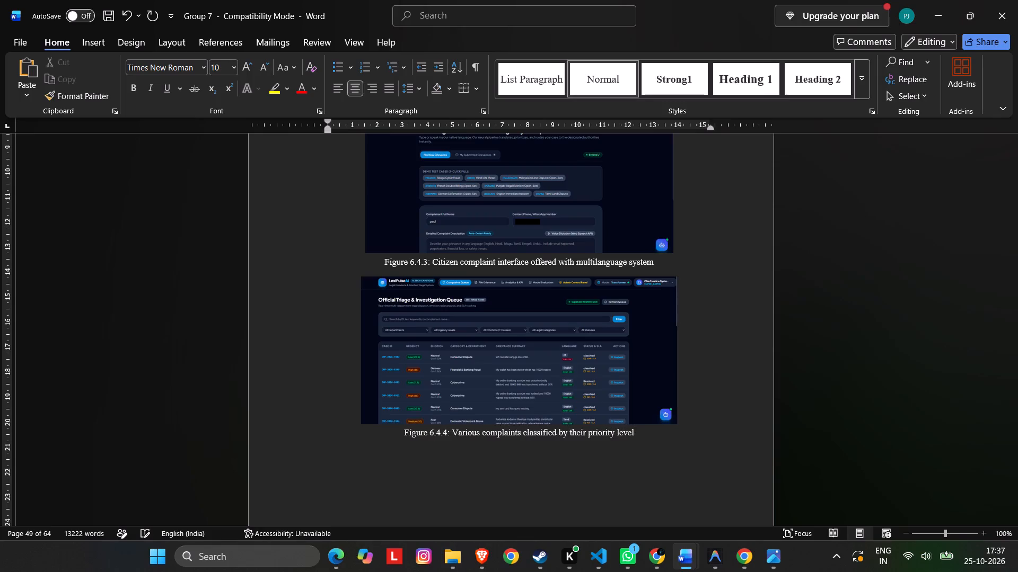
Replace the Figure 6.4.5 caption text after the number with "Super admin task of handling admin and citizen logins".
{"action": "scroll", "coordinate": [707, 488], "scroll_direction": "down", "scroll_amount": 2}
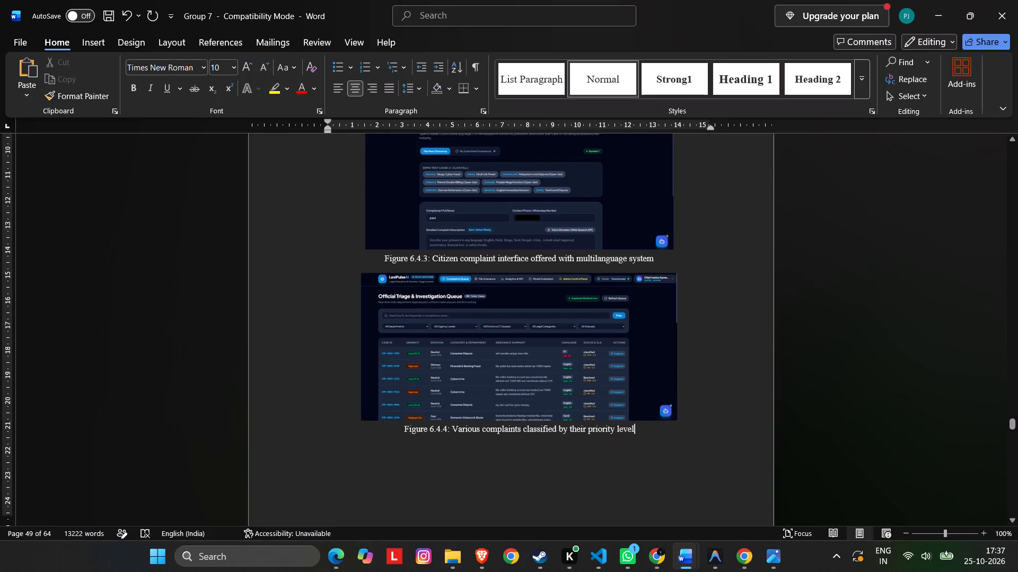
{"action": "scroll", "coordinate": [707, 488], "scroll_direction": "down", "scroll_amount": 7}
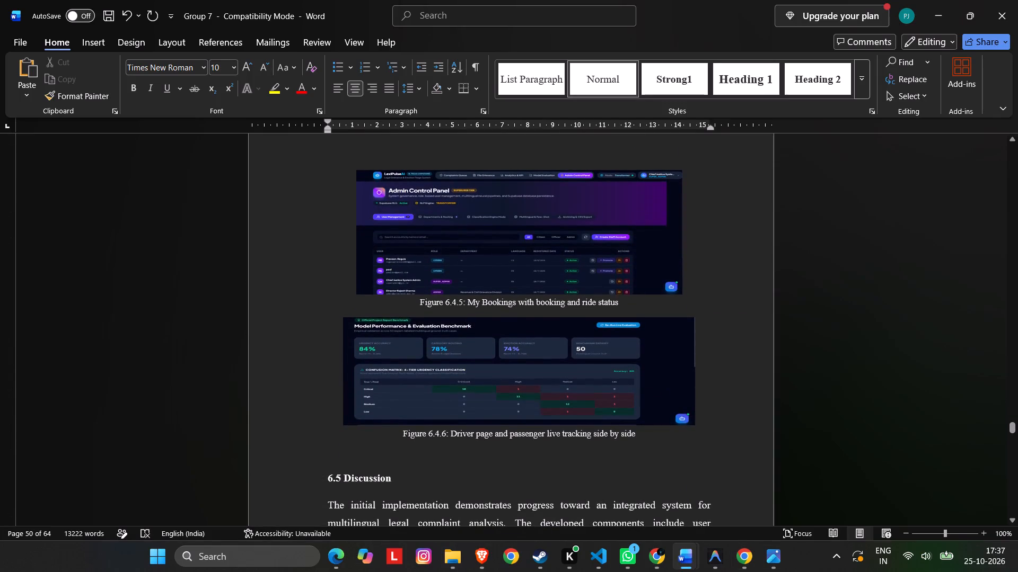
{"action": "left_click", "coordinate": [634, 307]}
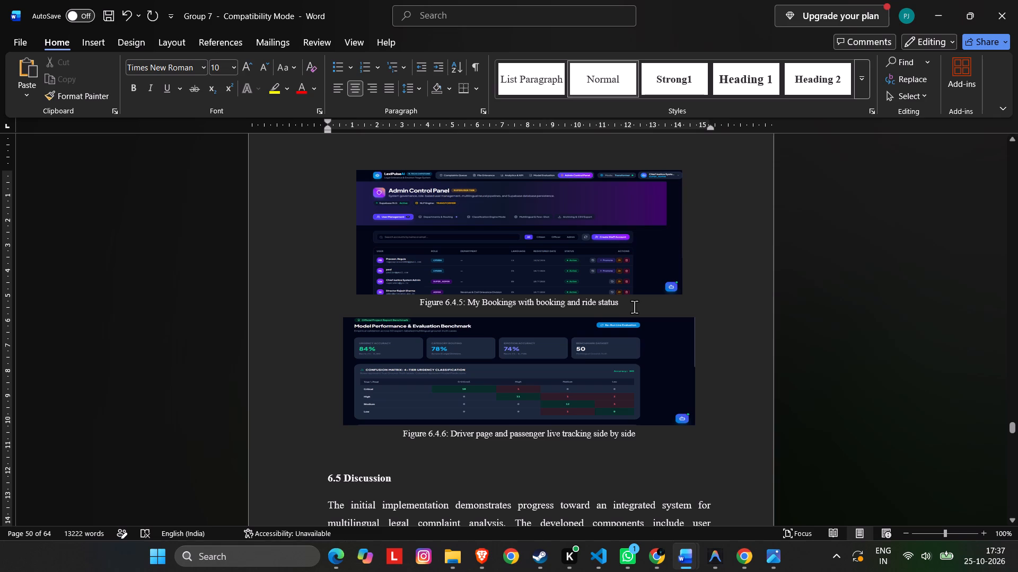
{"action": "key", "text": "Left"}
{"action": "key", "text": "BackSpace"}
{"action": "key", "text": "BackSpace"}
{"action": "key", "text": "BackSpace"}
{"action": "key", "text": "BackSpace"}
{"action": "key", "text": "BackSpace"}
{"action": "key", "text": "BackSpace"}
{"action": "key", "text": "BackSpace"}
{"action": "key", "text": "BackSpace"}
{"action": "key", "text": "BackSpace"}
{"action": "key", "text": "BackSpace"}
{"action": "key", "text": "BackSpace"}
{"action": "key", "text": "BackSpace"}
{"action": "key", "text": "BackSpace"}
{"action": "key", "text": "BackSpace"}
{"action": "key", "text": "BackSpace"}
{"action": "key", "text": "BackSpace"}
{"action": "key", "text": "BackSpace"}
{"action": "key", "text": "BackSpace"}
{"action": "key", "text": "BackSpace"}
{"action": "key", "text": "BackSpace"}
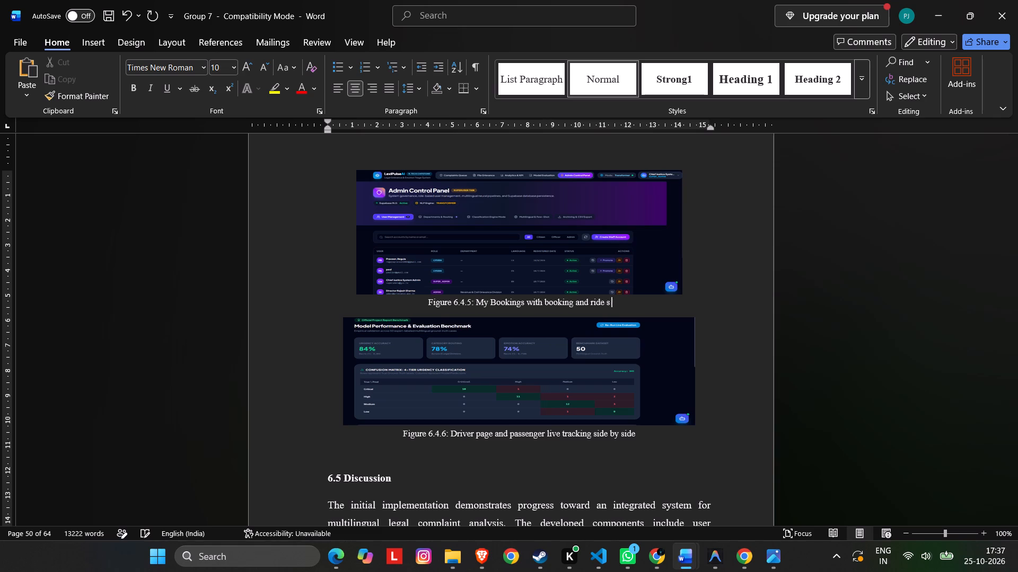
{"action": "key", "text": "BackSpace"}
{"action": "key", "text": "BackSpace"}
{"action": "key", "text": "BackSpace"}
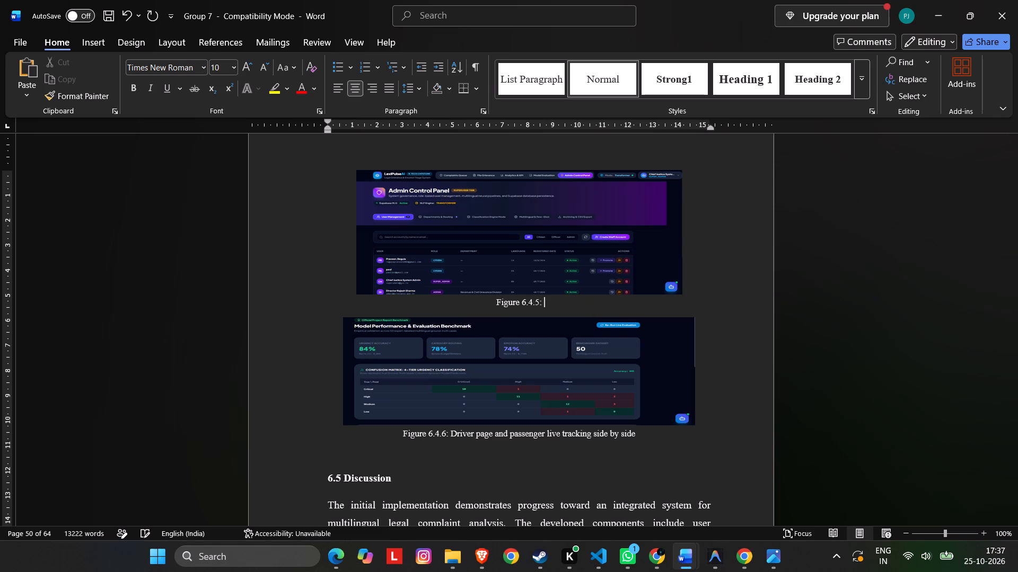
{"action": "type", "text": "Super admin task of handling admin"}
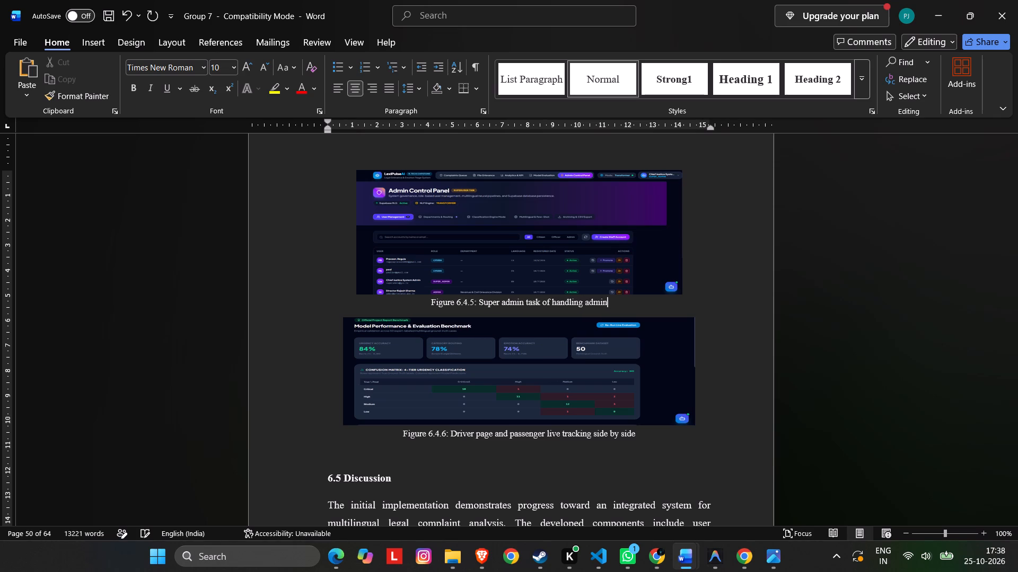
{"action": "key", "text": "space"}
{"action": "type", "text": "and"}
{"action": "key", "text": "space"}
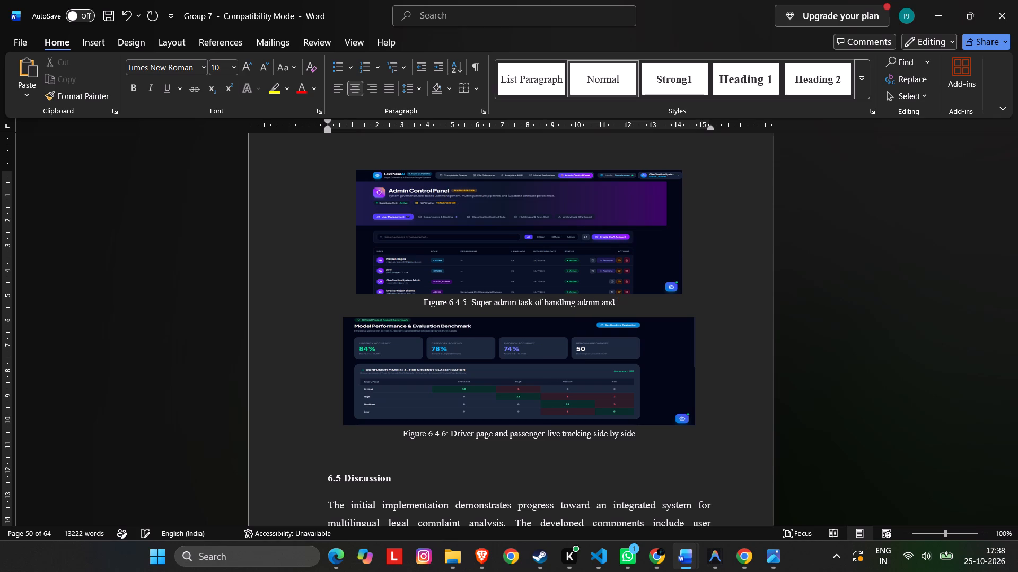
{"action": "type", "text": "citizen logins"}
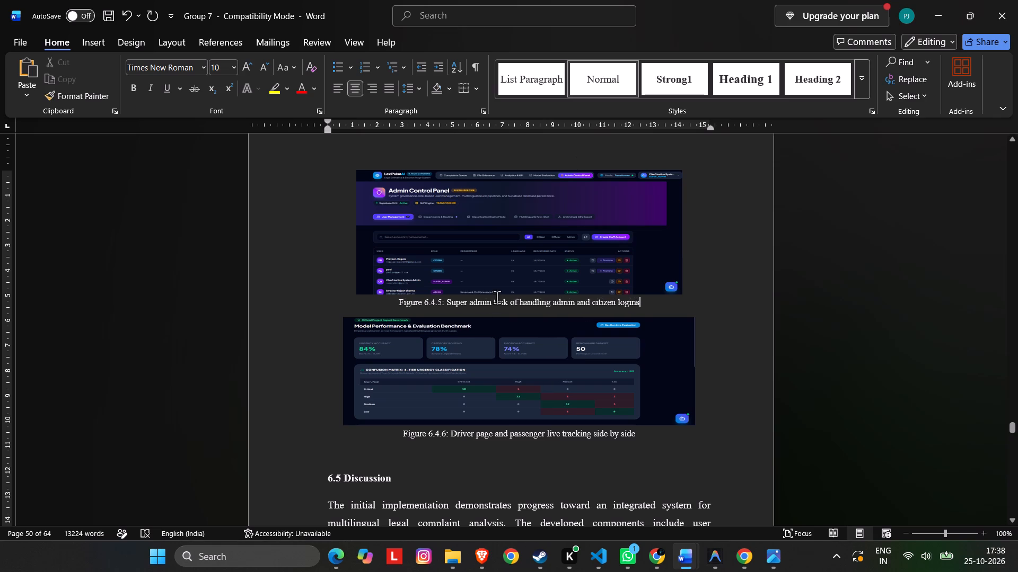
Replace the word "task" in the Figure 6.4.5 caption with "interface".
{"action": "left_click", "coordinate": [508, 305]}
{"action": "key", "text": "BackSpace"}
{"action": "key", "text": "BackSpace"}
{"action": "key", "text": "BackSpace"}
{"action": "key", "text": "BackSpace"}
{"action": "type", "text": "interface"}
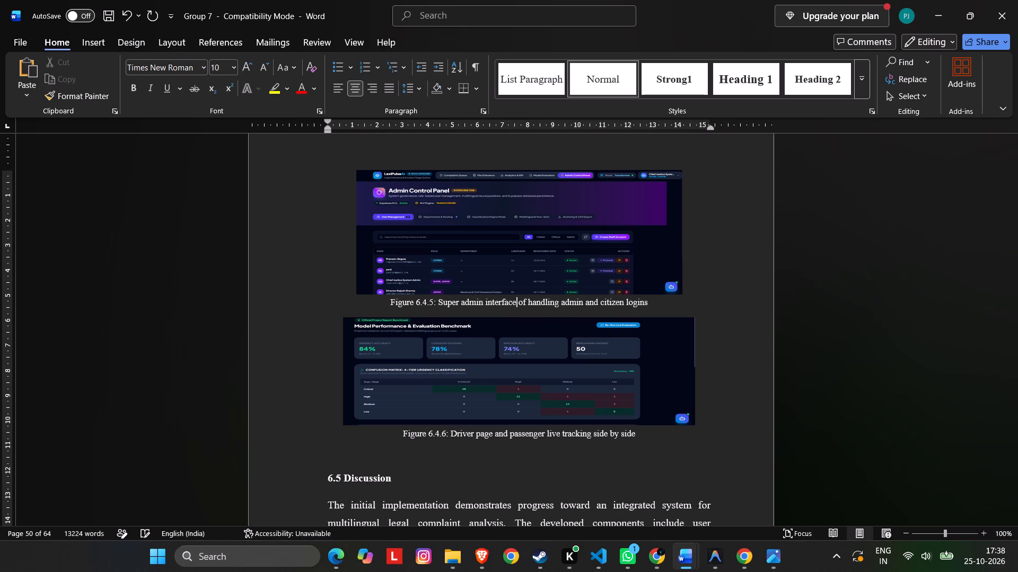
Delete the word "handling" from the Figure 6.4.5 caption.
{"action": "left_click", "coordinate": [561, 306]}
{"action": "key", "text": "Left"}
{"action": "key", "text": "BackSpace"}
{"action": "key", "text": "BackSpace"}
{"action": "key", "text": "BackSpace"}
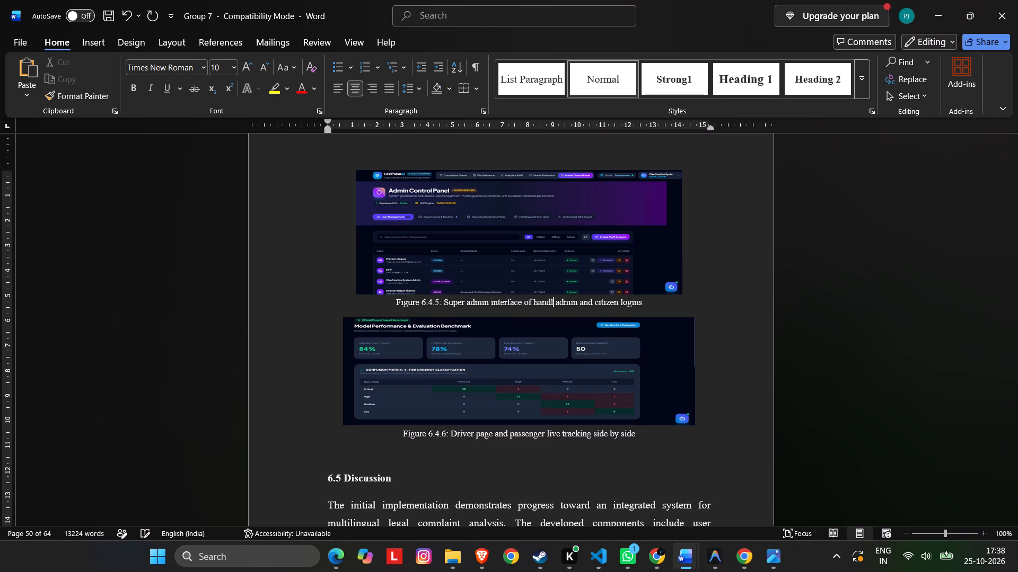
{"action": "key", "text": "BackSpace"}
{"action": "key", "text": "BackSpace"}
{"action": "key", "text": "BackSpace"}
{"action": "key", "text": "BackSpace"}
{"action": "key", "text": "BackSpace"}
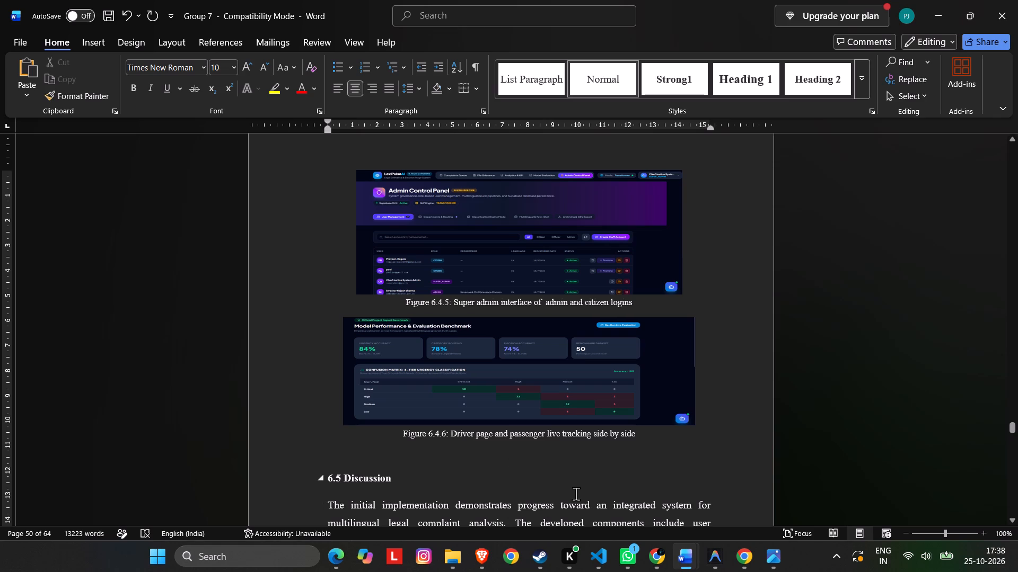
Remove the extra space before "admin" in the Figure 6.4.5 caption.
{"action": "key", "text": "BackSpace"}
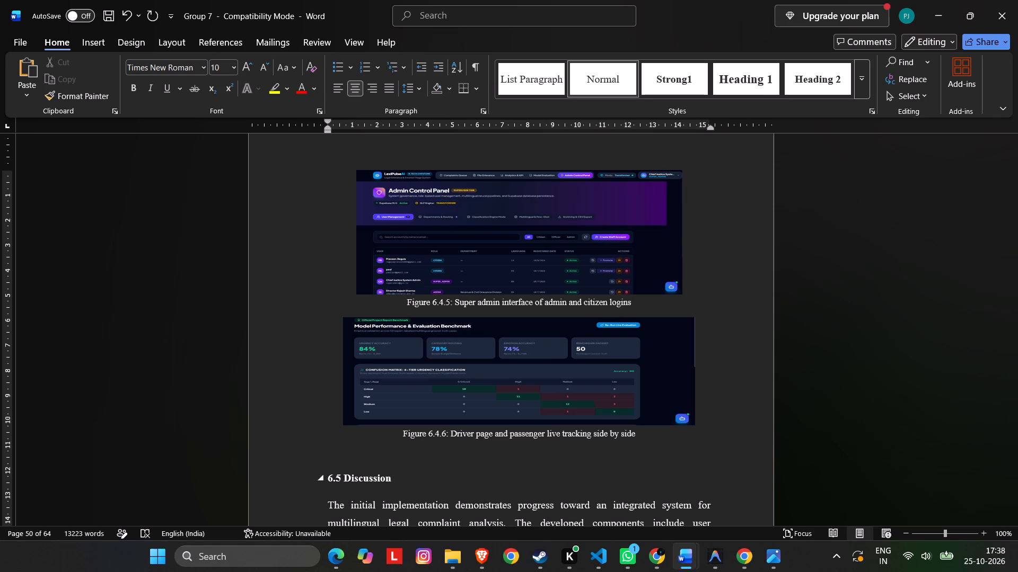
Replace the Figure 6.4.6 caption text after the number with "Model performance and".
{"action": "left_click", "coordinate": [650, 436]}
{"action": "key", "text": "BackSpace"}
{"action": "key", "text": "BackSpace"}
{"action": "key", "text": "BackSpace"}
{"action": "key", "text": "BackSpace"}
{"action": "key", "text": "BackSpace"}
{"action": "key", "text": "BackSpace"}
{"action": "key", "text": "BackSpace"}
{"action": "key", "text": "BackSpace"}
{"action": "key", "text": "BackSpace"}
{"action": "key", "text": "BackSpace"}
{"action": "key", "text": "BackSpace"}
{"action": "key", "text": "BackSpace"}
{"action": "key", "text": "BackSpace"}
{"action": "key", "text": "BackSpace"}
{"action": "key", "text": "BackSpace"}
{"action": "key", "text": "BackSpace"}
{"action": "key", "text": "BackSpace"}
{"action": "key", "text": "BackSpace"}
{"action": "key", "text": "BackSpace"}
{"action": "key", "text": "BackSpace"}
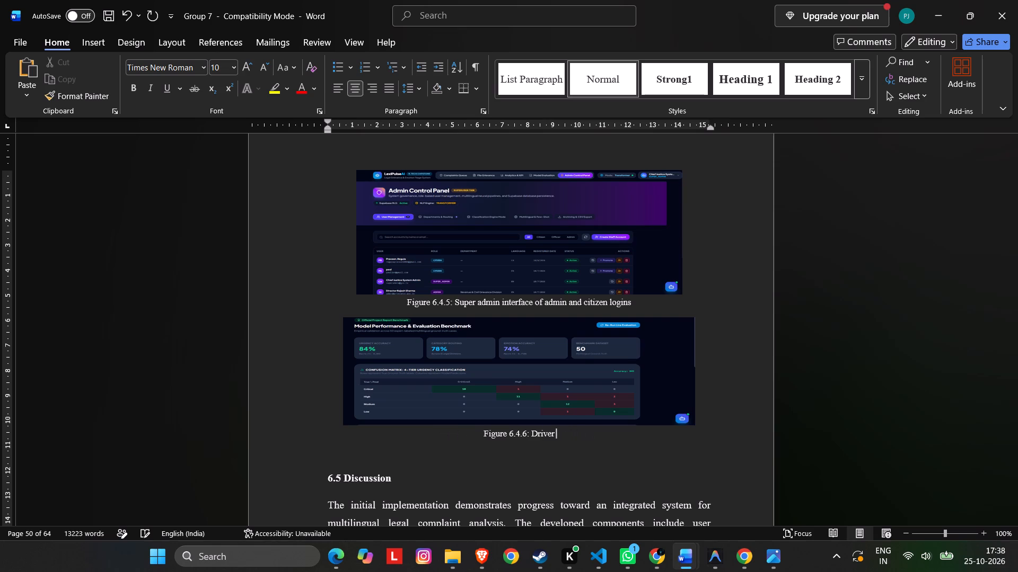
{"action": "key", "text": "BackSpace"}
{"action": "key", "text": "BackSpace"}
{"action": "key", "text": "BackSpace"}
{"action": "key", "text": "BackSpace"}
{"action": "key", "text": "BackSpace"}
{"action": "key", "text": "BackSpace"}
{"action": "type", "text": "Model P"}
{"action": "key", "text": "BackSpace"}
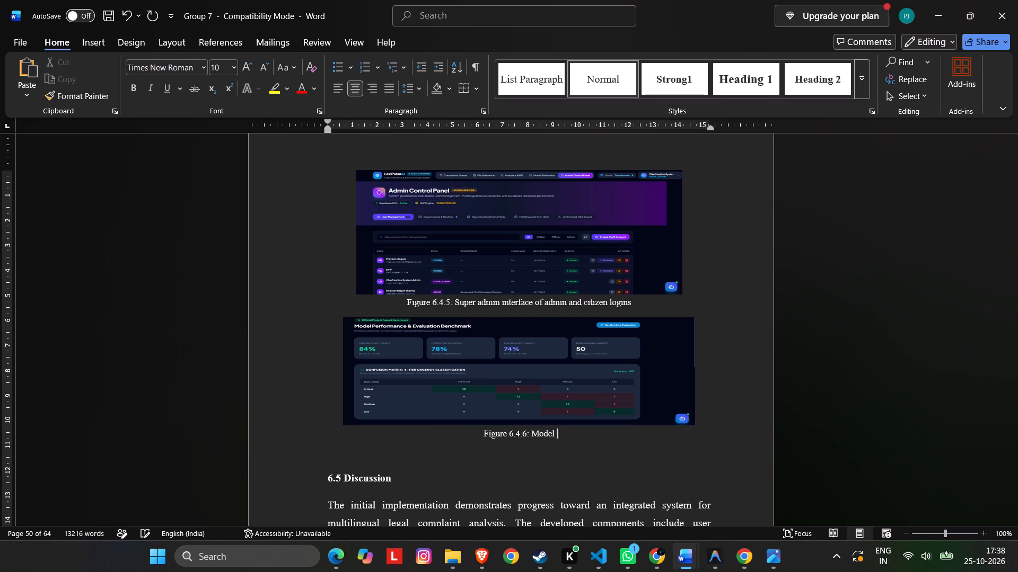
{"action": "type", "text": "performance and"}
{"action": "key", "text": "space"}
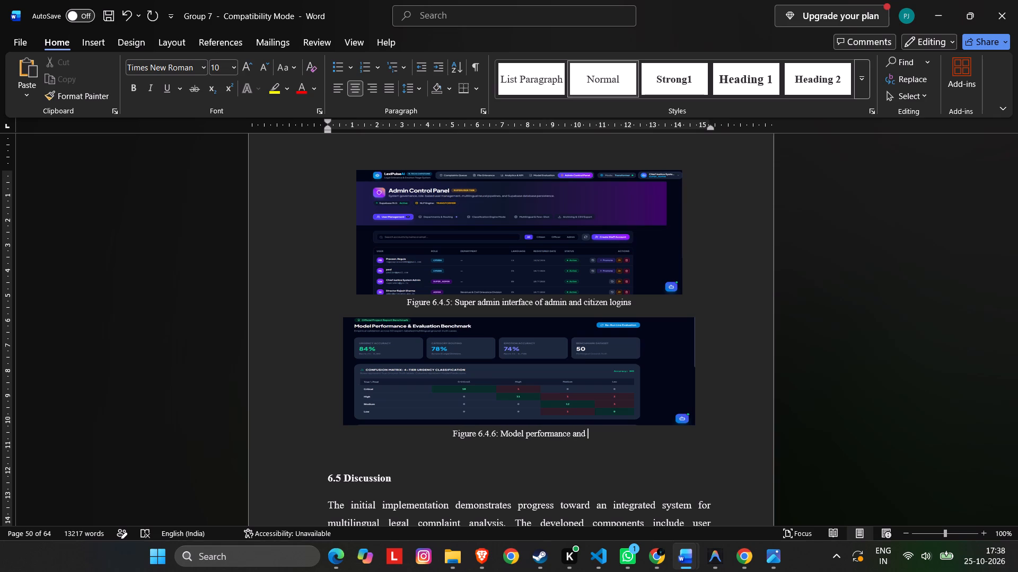
Capitalise the first letter of "Performance" in the Figure 6.4.6 caption.
{"action": "key", "text": "Left"}
{"action": "key", "text": "Left"}
{"action": "key", "text": "Left"}
{"action": "key", "text": "Left"}
{"action": "key", "text": "Left"}
{"action": "key", "text": "Left"}
{"action": "key", "text": "Left"}
{"action": "key", "text": "Left"}
{"action": "key", "text": "Left"}
{"action": "key", "text": "Left"}
{"action": "key", "text": "Left"}
{"action": "key", "text": "Left"}
{"action": "key", "text": "Left"}
{"action": "key", "text": "Left"}
{"action": "key", "text": "Left"}
{"action": "key", "text": "BackSpace"}
{"action": "key", "text": "shift+p"}
Complete the Figure 6.4.6 caption by adding "Evaluation Metrics" at its end.
{"action": "key", "text": "Right"}
{"action": "key", "text": "Right"}
{"action": "key", "text": "Right"}
{"action": "key", "text": "Right"}
{"action": "key", "text": "Right"}
{"action": "key", "text": "Right"}
{"action": "key", "text": "Right"}
{"action": "key", "text": "Right"}
{"action": "key", "text": "Right"}
{"action": "key", "text": "Right"}
{"action": "key", "text": "Right"}
{"action": "key", "text": "Right"}
{"action": "key", "text": "Right"}
{"action": "key", "text": "Right"}
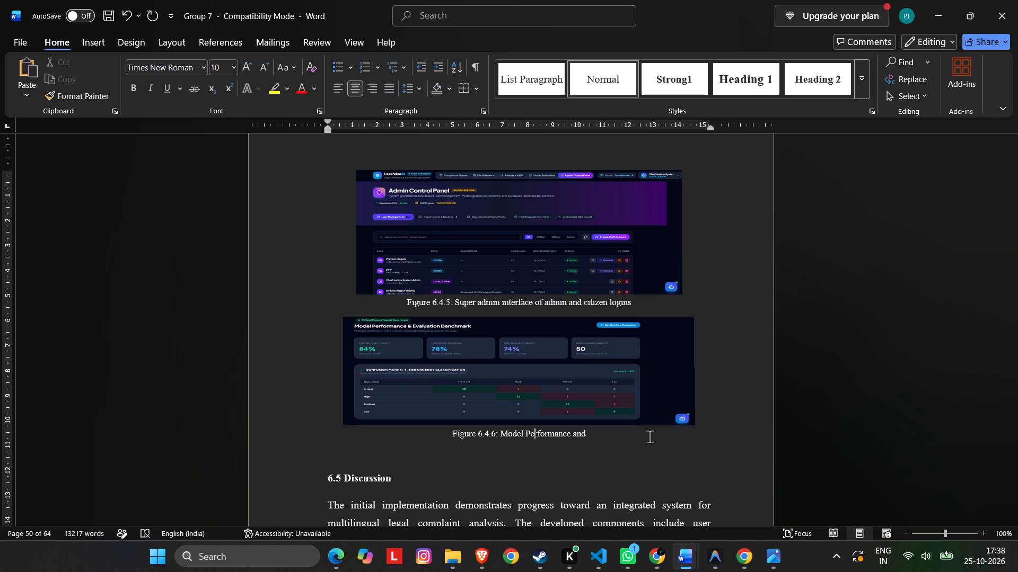
{"action": "key", "text": "Right"}
{"action": "type", "text": "Evaluation Metrics"}
Review the section 6.4 figures and captions and the chapters and appendices that follow them.
{"action": "scroll", "coordinate": [650, 436], "scroll_direction": "up", "scroll_amount": 9}
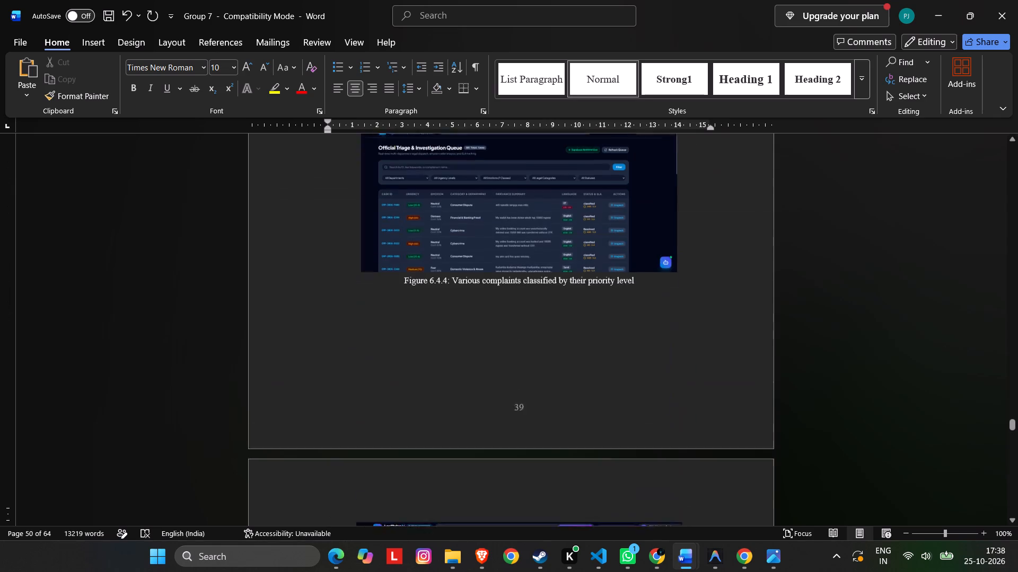
{"action": "scroll", "coordinate": [650, 436], "scroll_direction": "up", "scroll_amount": 9}
{"action": "scroll", "coordinate": [650, 436], "scroll_direction": "down", "scroll_amount": 3}
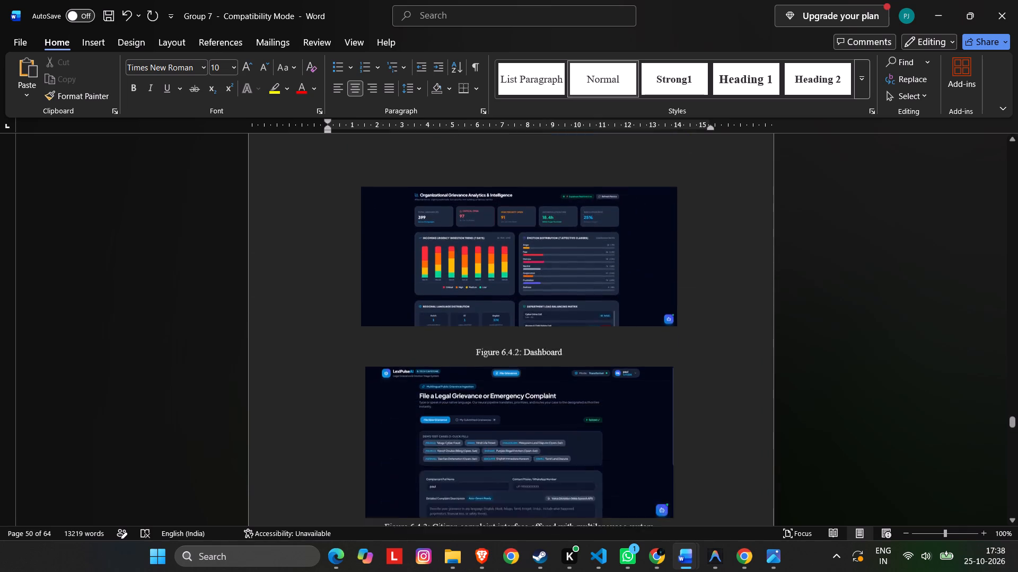
{"action": "scroll", "coordinate": [650, 436], "scroll_direction": "down", "scroll_amount": 15}
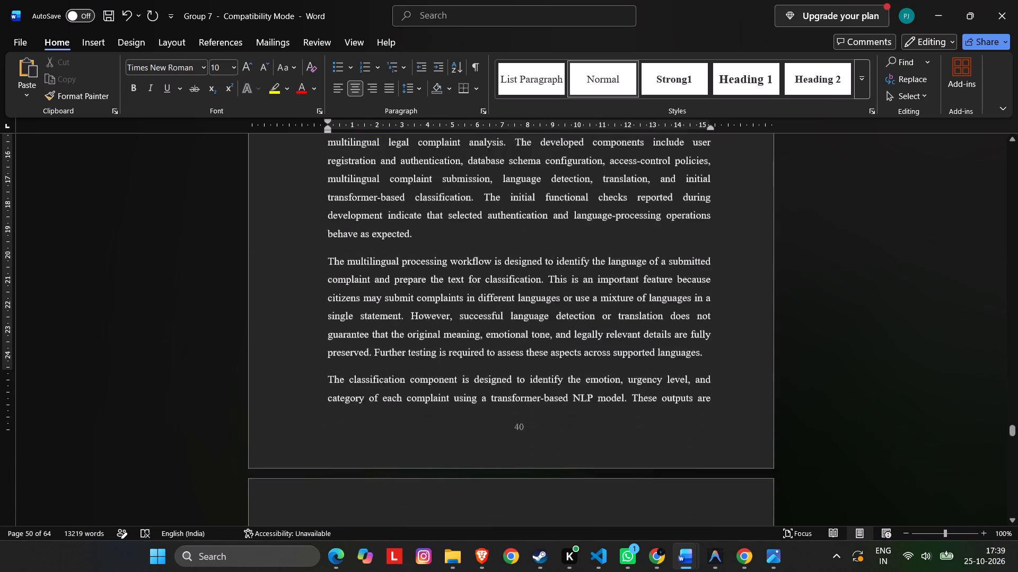
{"action": "scroll", "coordinate": [650, 436], "scroll_direction": "up", "scroll_amount": 2}
{"action": "scroll", "coordinate": [650, 436], "scroll_direction": "down", "scroll_amount": 14}
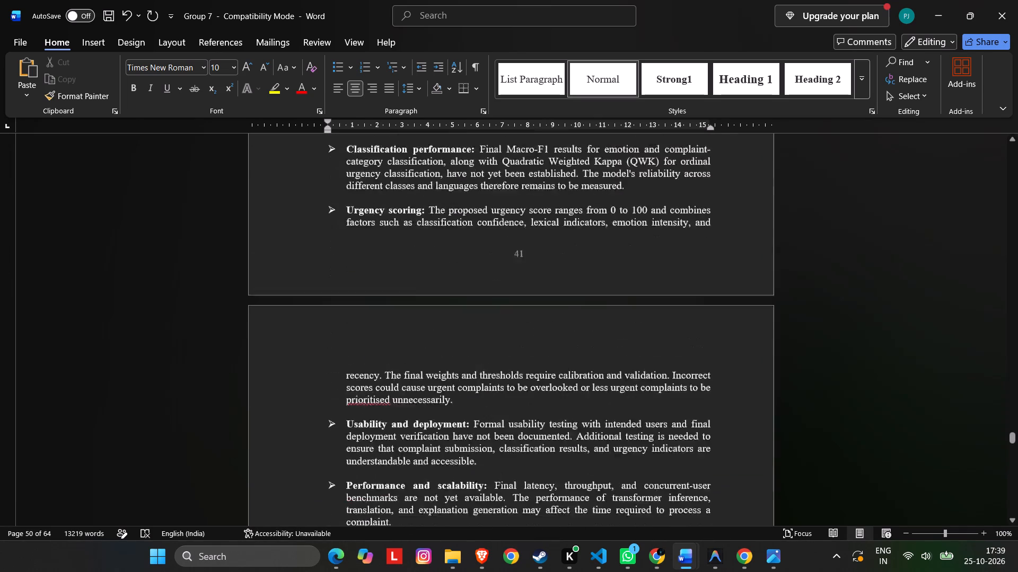
{"action": "scroll", "coordinate": [650, 436], "scroll_direction": "down", "scroll_amount": 11}
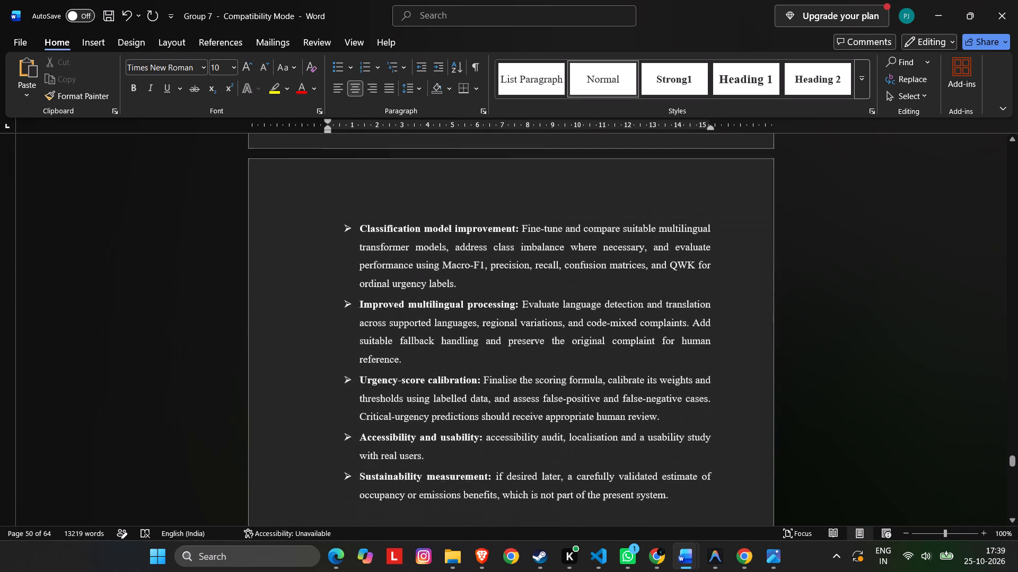
{"action": "scroll", "coordinate": [650, 436], "scroll_direction": "down", "scroll_amount": 15}
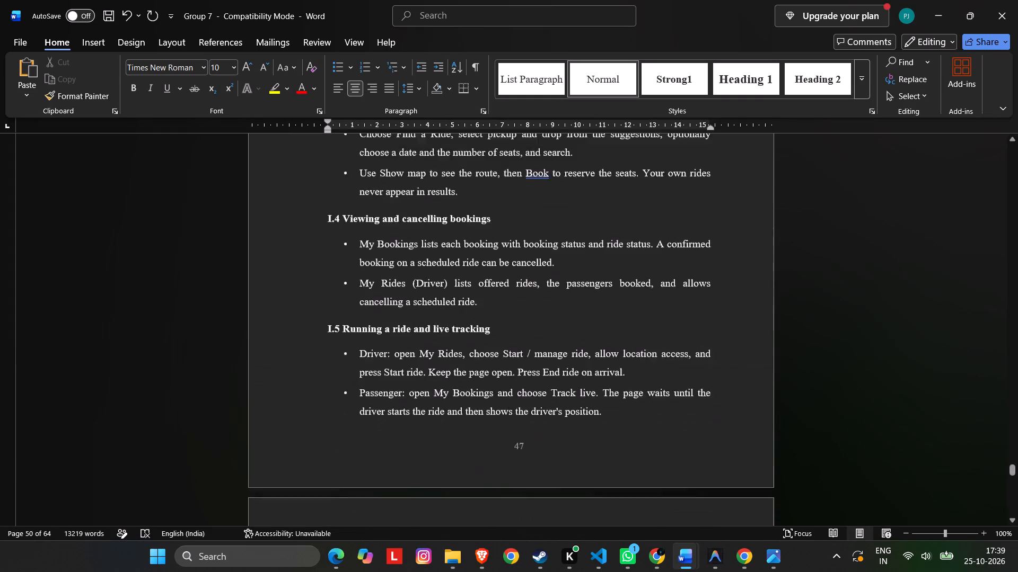
{"action": "scroll", "coordinate": [650, 436], "scroll_direction": "down", "scroll_amount": 6}
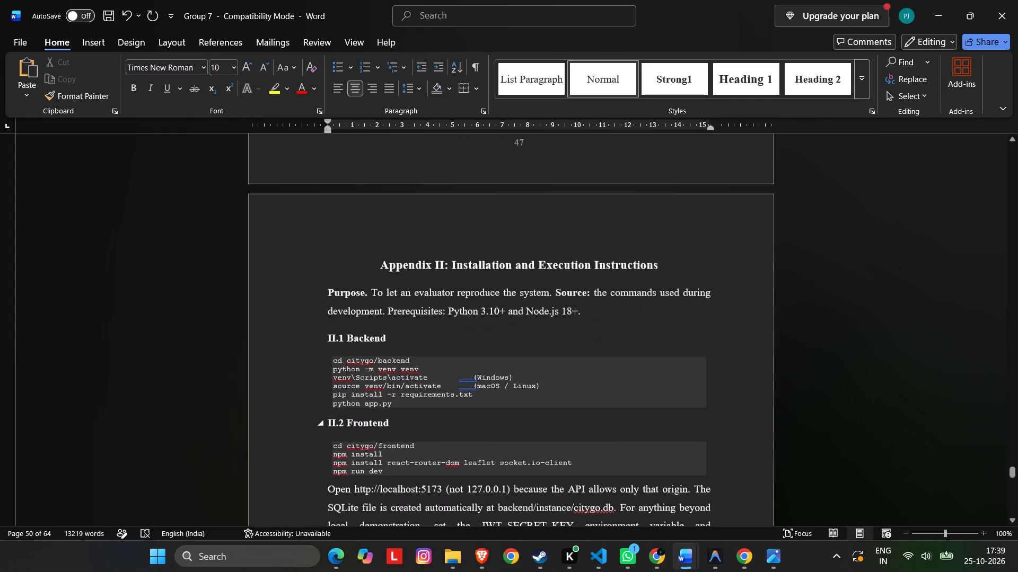
{"action": "scroll", "coordinate": [650, 436], "scroll_direction": "down", "scroll_amount": 6}
Examine Appendix I: User Manual and the remaining appendices and references of the report.
{"action": "scroll", "coordinate": [650, 436], "scroll_direction": "up", "scroll_amount": 4}
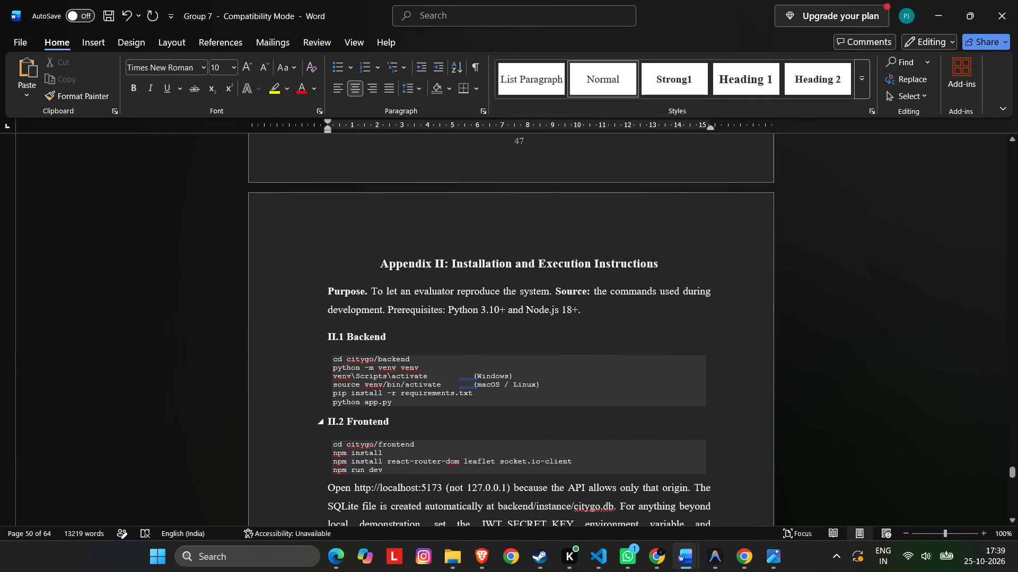
{"action": "scroll", "coordinate": [650, 436], "scroll_direction": "up", "scroll_amount": 5}
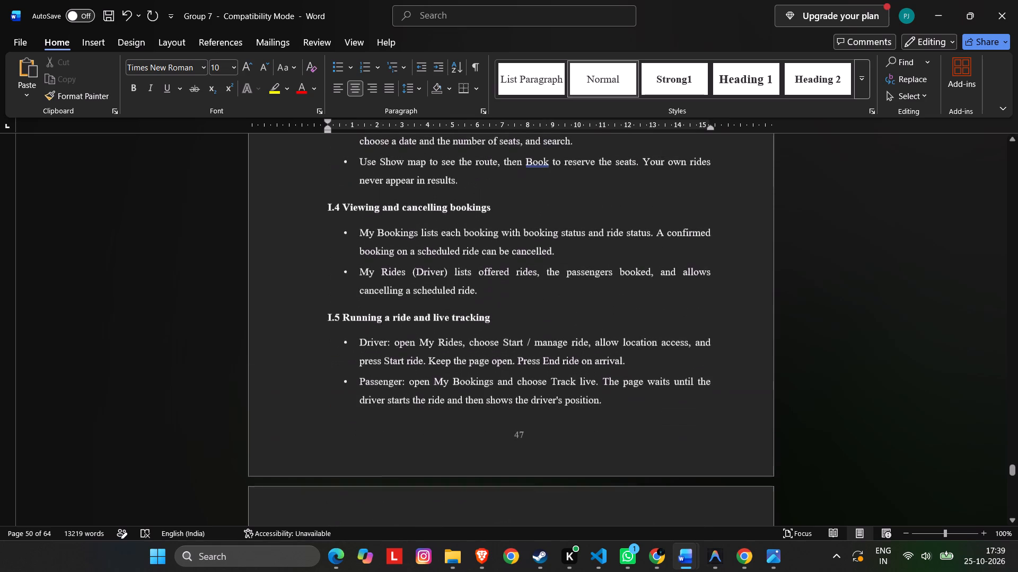
{"action": "scroll", "coordinate": [650, 436], "scroll_direction": "up", "scroll_amount": 3}
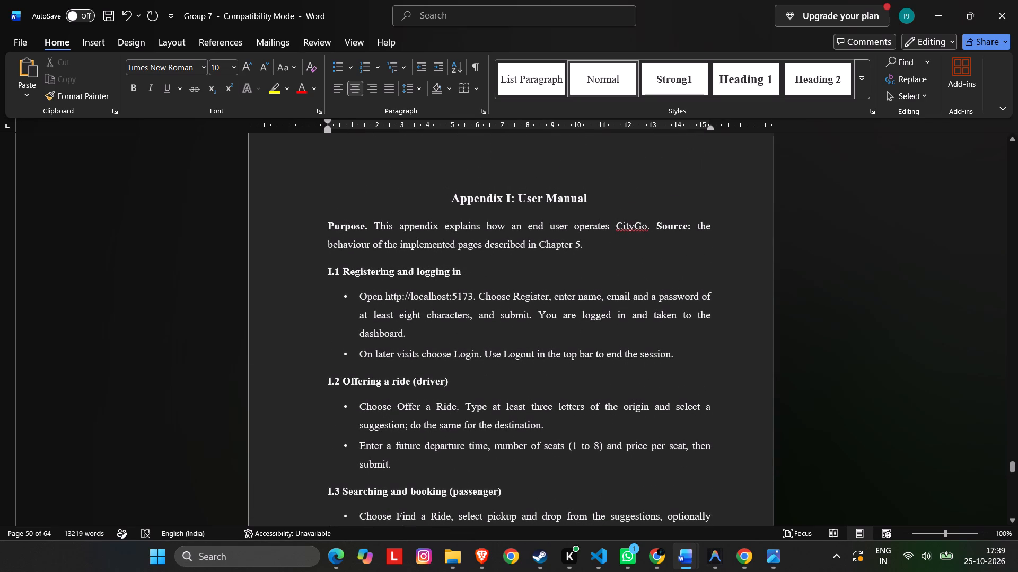
{"action": "scroll", "coordinate": [650, 436], "scroll_direction": "up", "scroll_amount": 1}
{"action": "scroll", "coordinate": [650, 436], "scroll_direction": "down", "scroll_amount": 1}
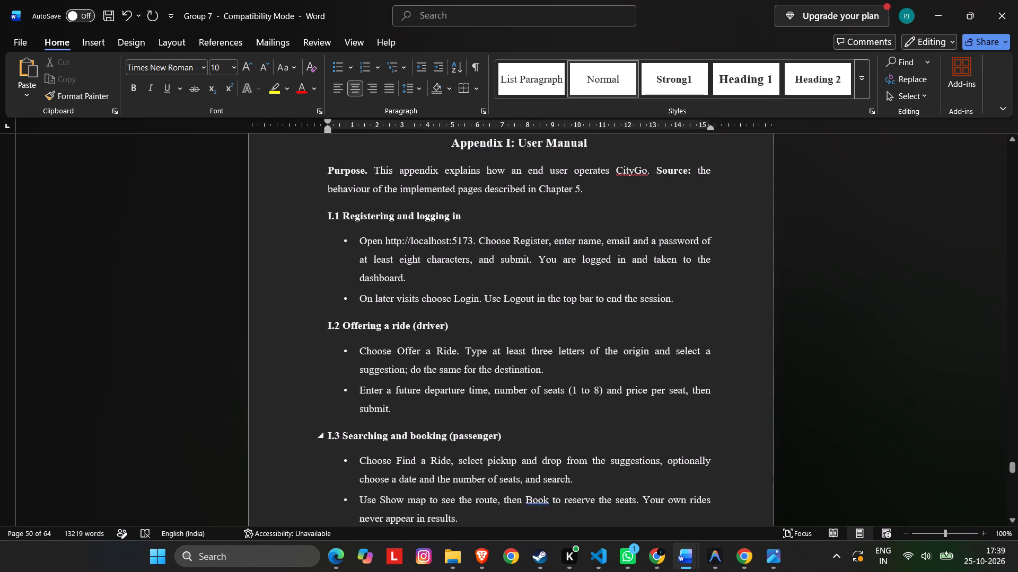
{"action": "scroll", "coordinate": [650, 436], "scroll_direction": "down", "scroll_amount": 4, "text": "ctrl"}
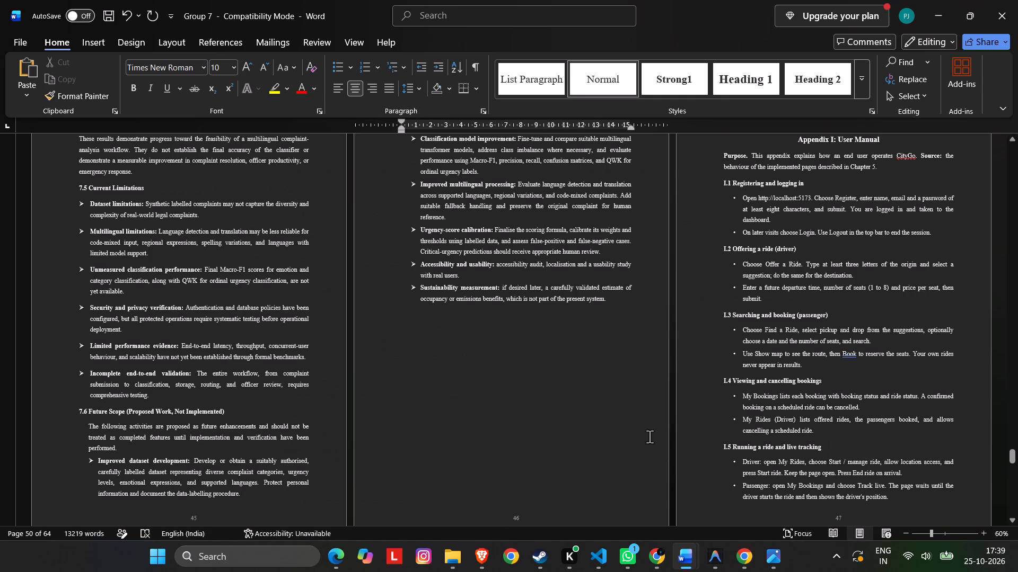
{"action": "left_click", "coordinate": [828, 433]}
{"action": "scroll", "coordinate": [988, 444], "scroll_direction": "left", "scroll_amount": 1}
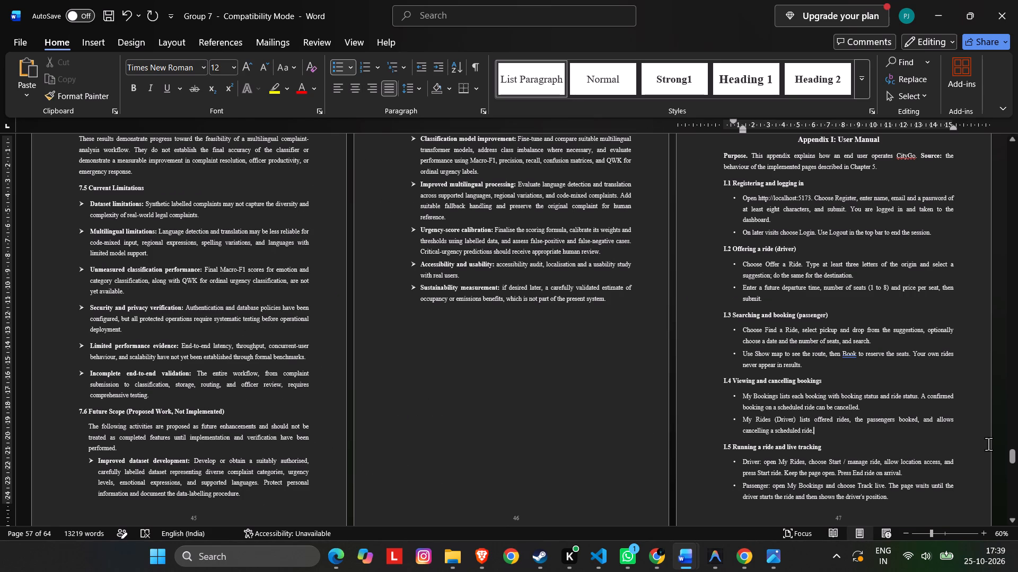
{"action": "scroll", "coordinate": [988, 444], "scroll_direction": "left", "scroll_amount": 1}
{"action": "scroll", "coordinate": [988, 444], "scroll_direction": "down", "scroll_amount": 3}
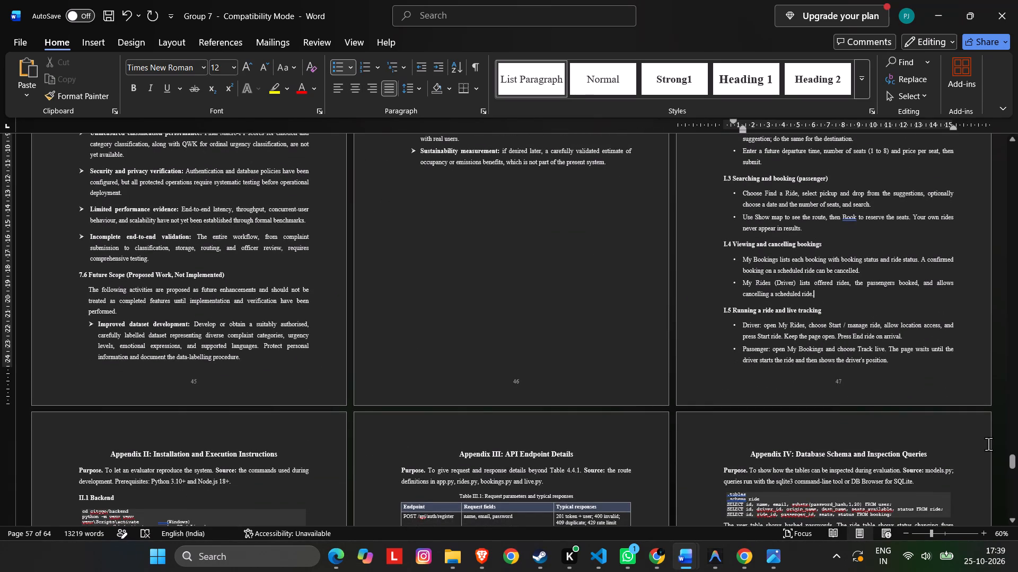
{"action": "scroll", "coordinate": [988, 444], "scroll_direction": "down", "scroll_amount": 2, "text": "ctrl"}
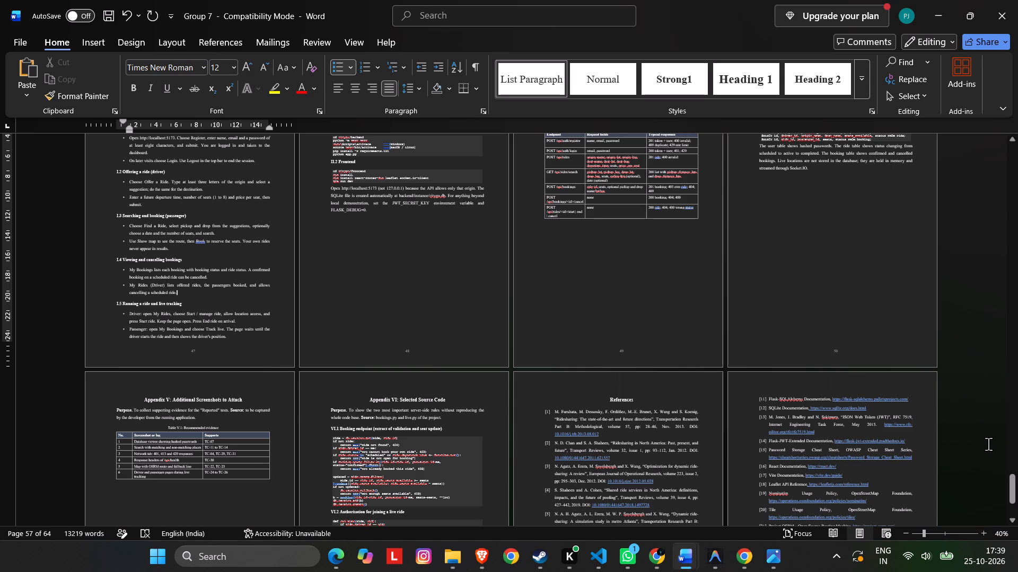
{"action": "scroll", "coordinate": [988, 444], "scroll_direction": "up", "scroll_amount": 6, "text": "ctrl"}
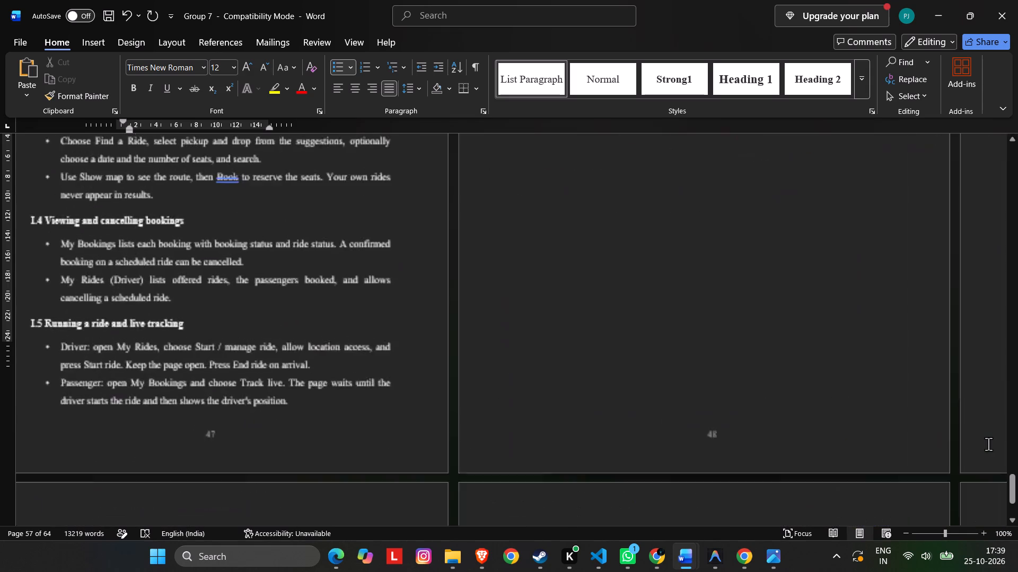
{"action": "scroll", "coordinate": [988, 444], "scroll_direction": "up", "scroll_amount": 8}
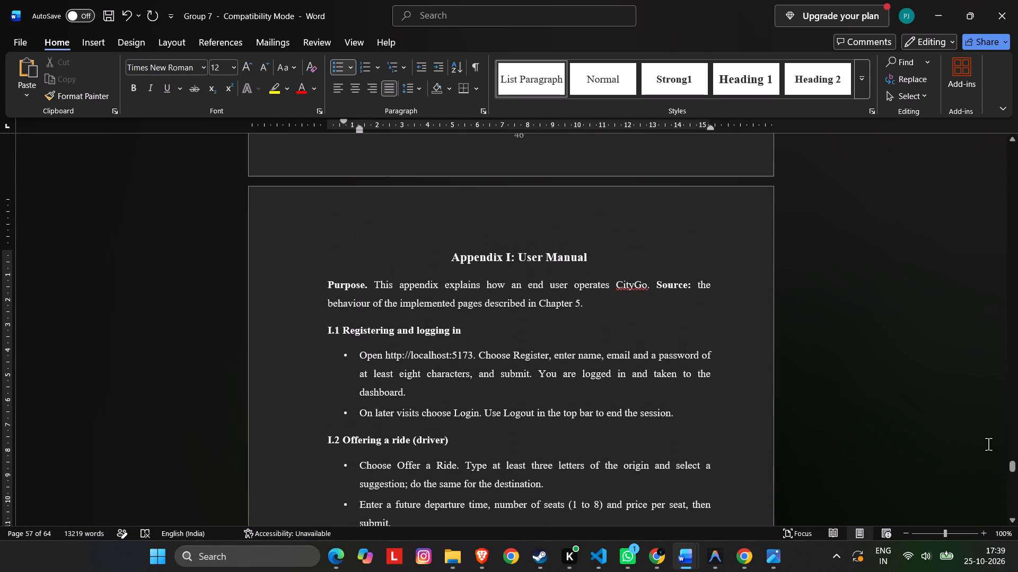
{"action": "scroll", "coordinate": [988, 444], "scroll_direction": "down", "scroll_amount": 4}
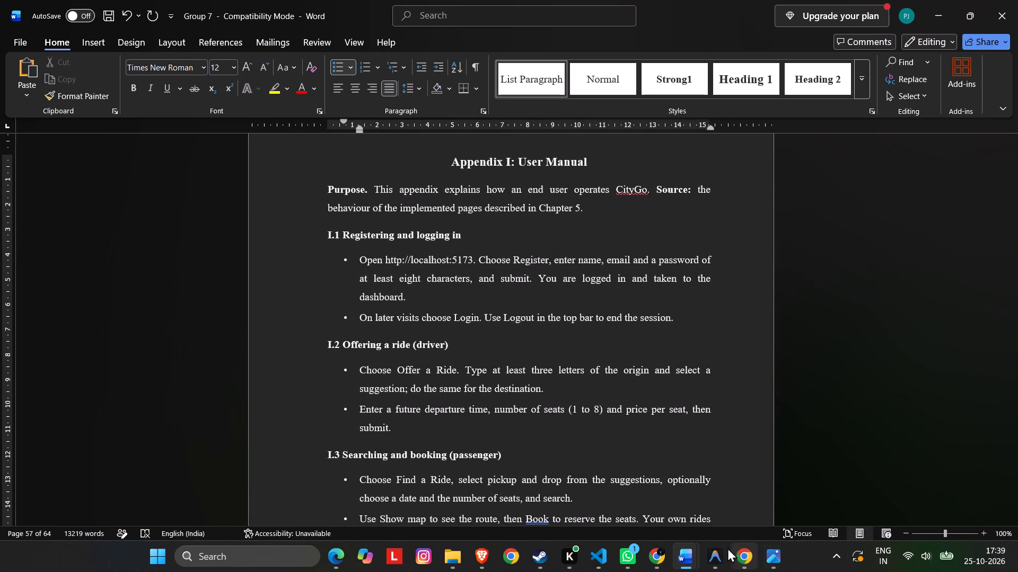
In the LexTriage_Project_Report document, copy the Figure 6.4.2 caption text "Citizen complaint submission with language badge" from section 6.4.
{"action": "left_click", "coordinate": [606, 490]}
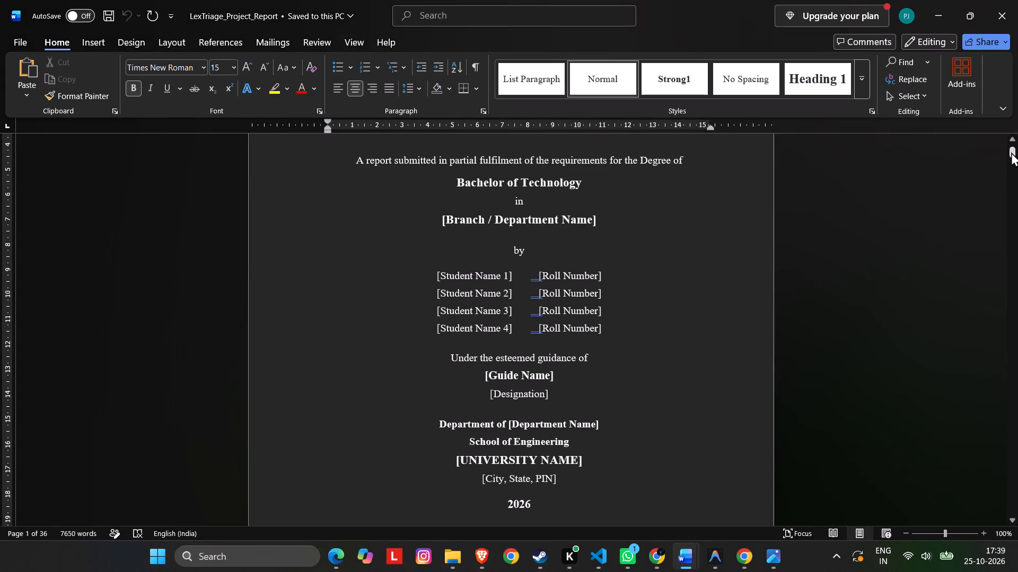
{"action": "left_click_drag", "start_coordinate": [1011, 152], "coordinate": [1017, 421]}
{"action": "scroll", "coordinate": [723, 275], "scroll_direction": "up", "scroll_amount": 2}
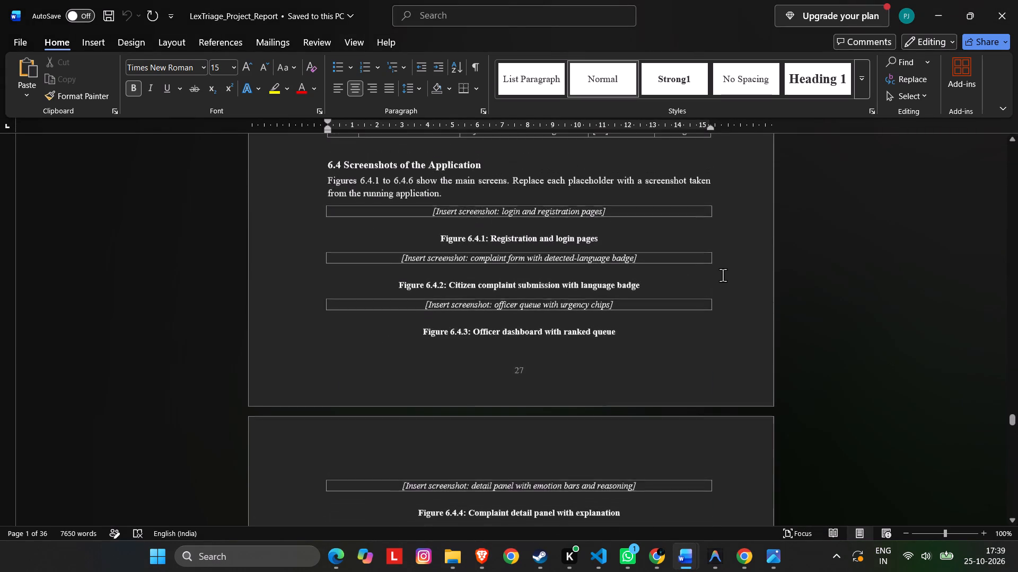
{"action": "scroll", "coordinate": [723, 275], "scroll_direction": "down", "scroll_amount": 6}
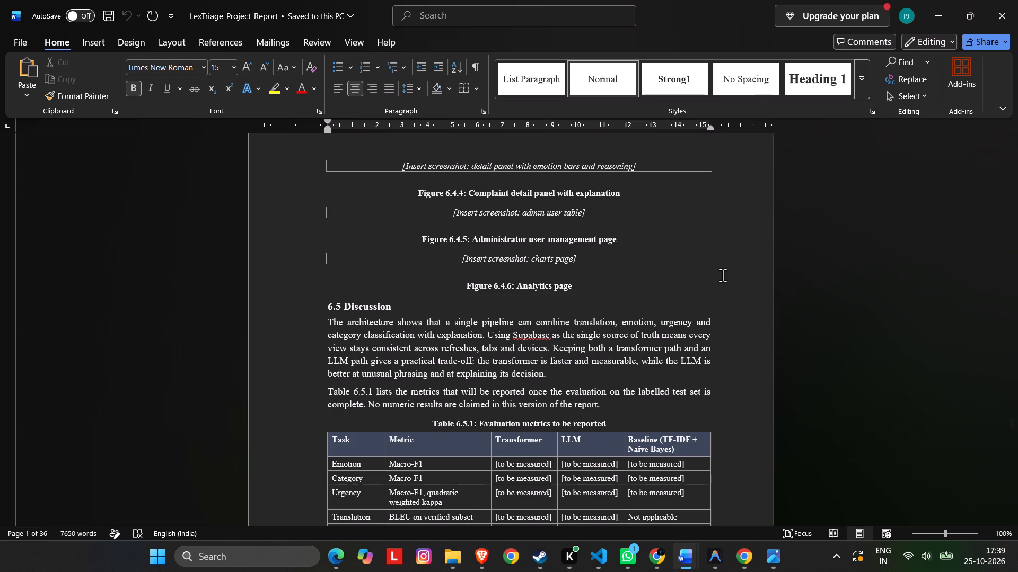
{"action": "scroll", "coordinate": [723, 275], "scroll_direction": "up", "scroll_amount": 7}
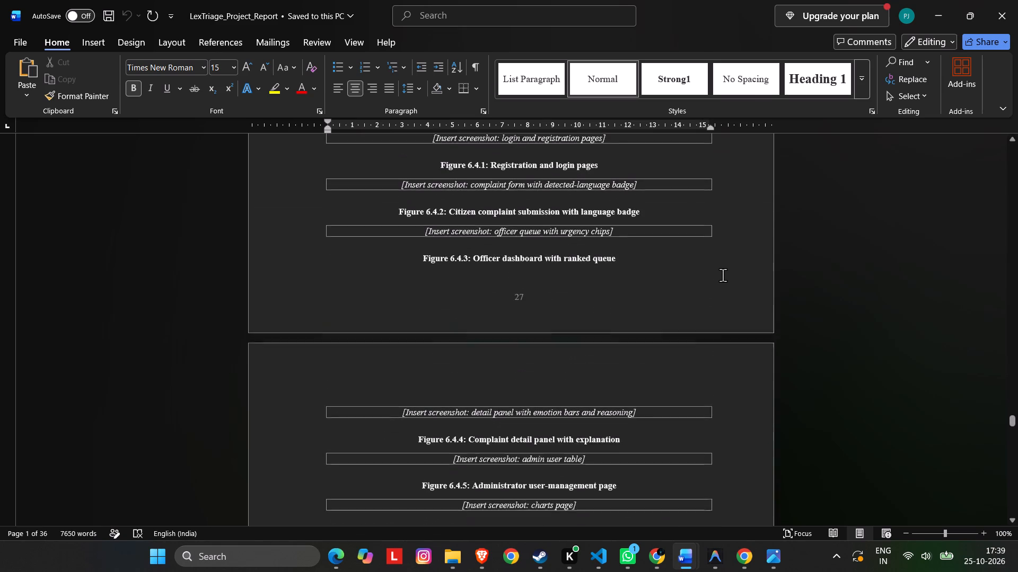
{"action": "scroll", "coordinate": [723, 275], "scroll_direction": "up", "scroll_amount": 1}
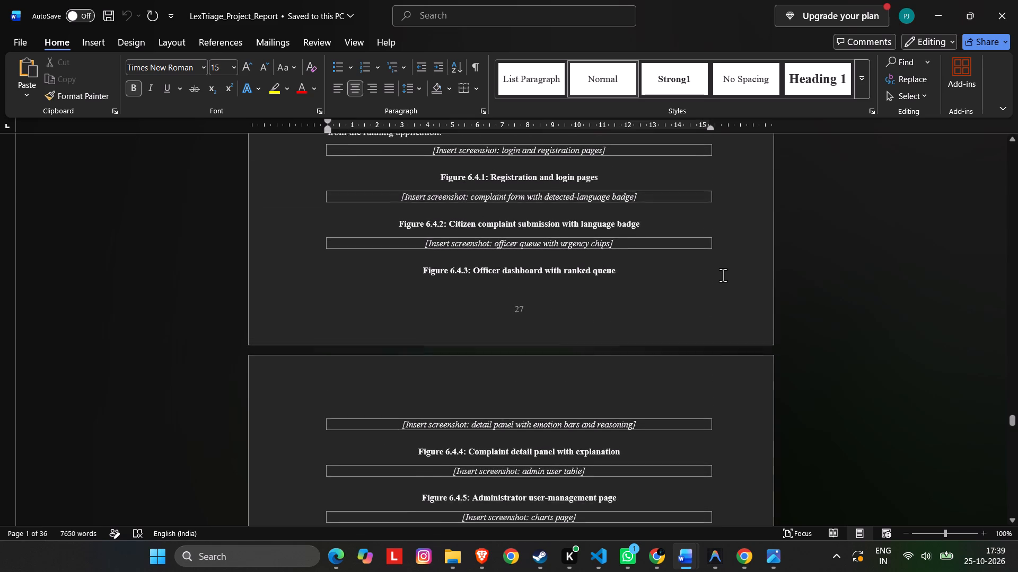
{"action": "scroll", "coordinate": [723, 275], "scroll_direction": "up", "scroll_amount": 1}
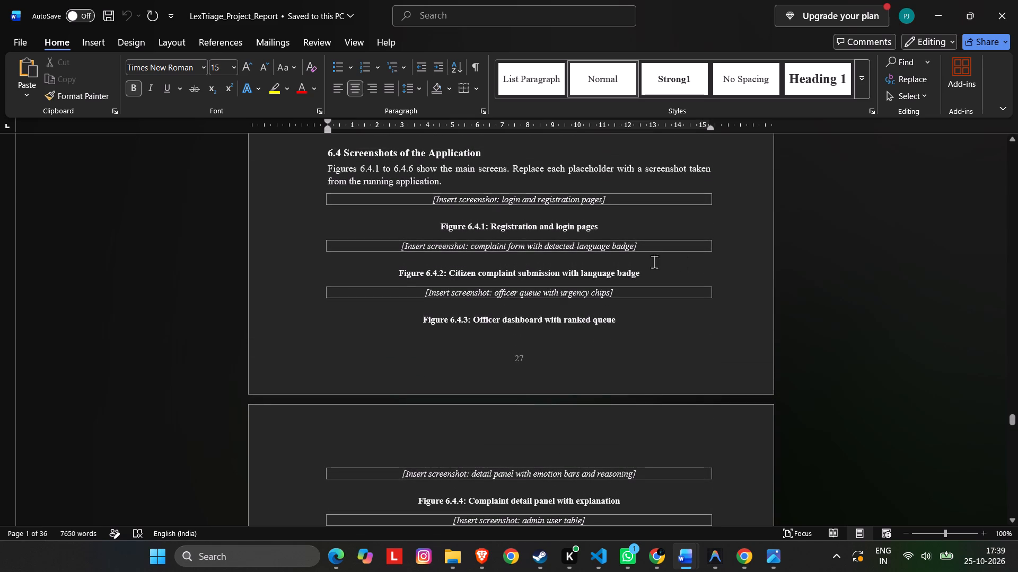
{"action": "left_click_drag", "start_coordinate": [644, 273], "coordinate": [459, 277]}
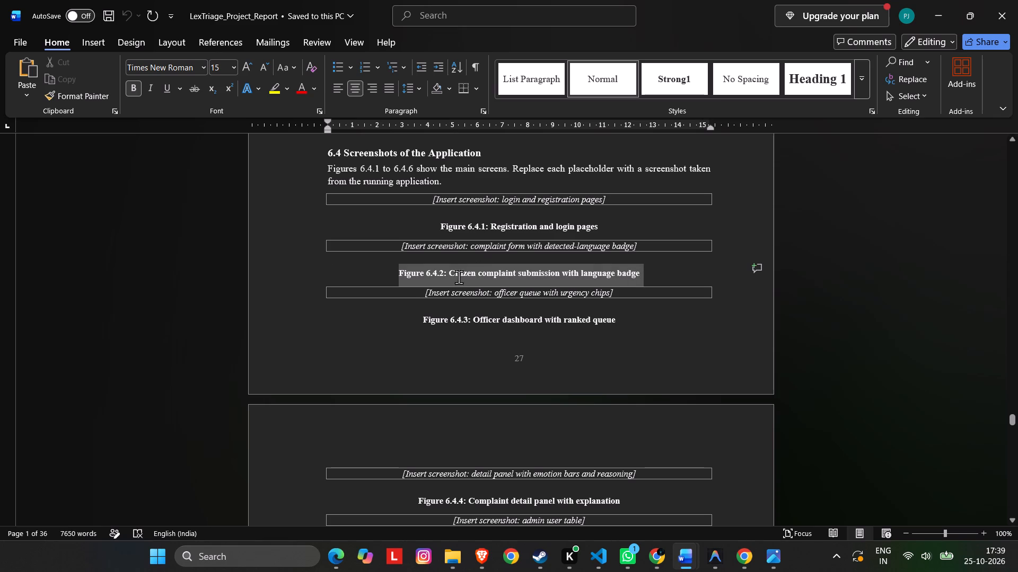
{"action": "left_click_drag", "start_coordinate": [459, 277], "coordinate": [443, 272]}
{"action": "left_click", "coordinate": [443, 272]}
{"action": "left_click_drag", "start_coordinate": [450, 272], "coordinate": [630, 276]}
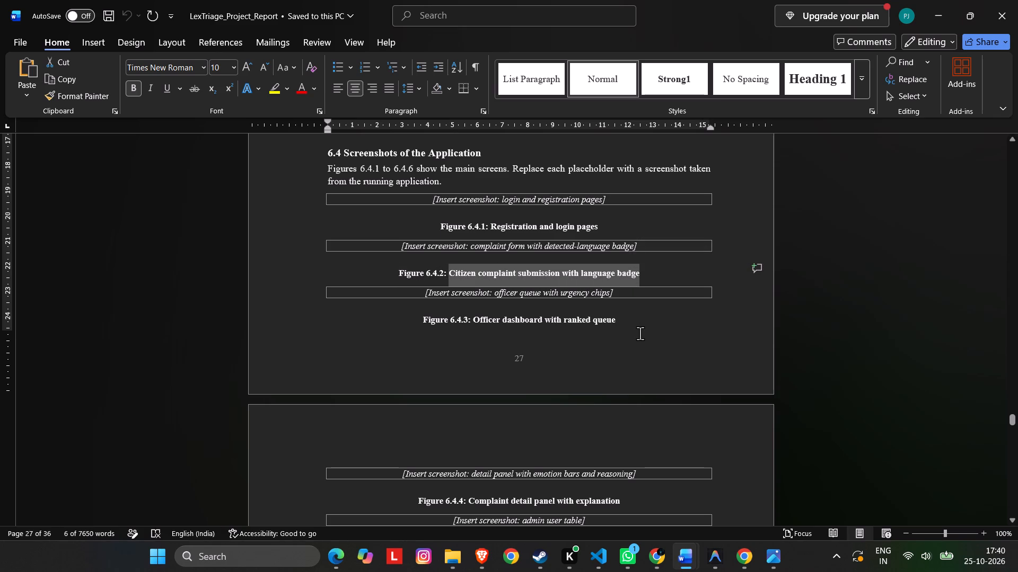
{"action": "key", "text": "ctrl+c"}
In the Group 7 document, replace the Figure 6.4.3 caption text with the copied "Citizen complaint submission with language badge".
{"action": "key", "text": "alt+Tab"}
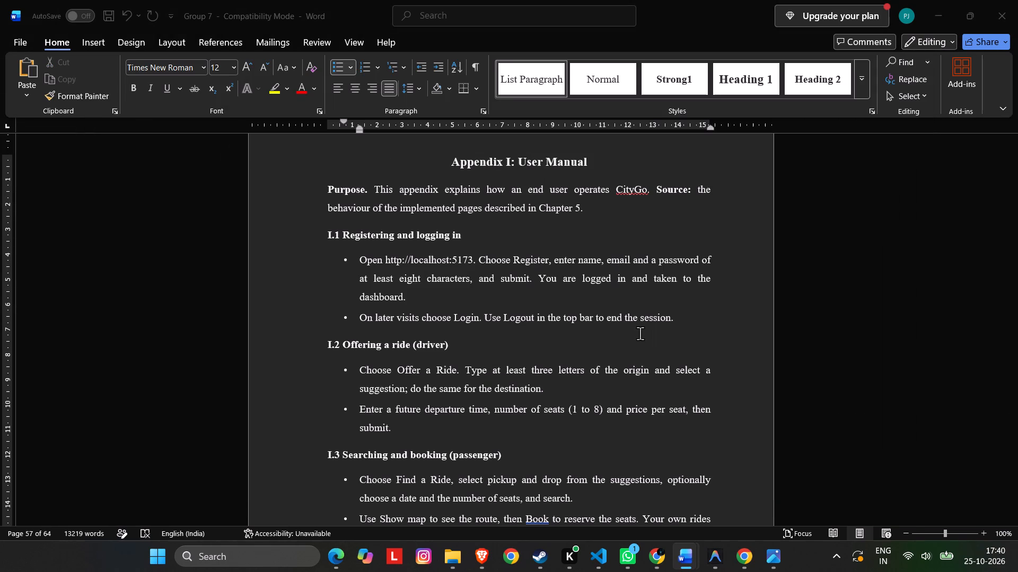
{"action": "scroll", "coordinate": [640, 333], "scroll_direction": "up", "scroll_amount": 15}
{"action": "scroll", "coordinate": [640, 333], "scroll_direction": "up", "scroll_amount": 9}
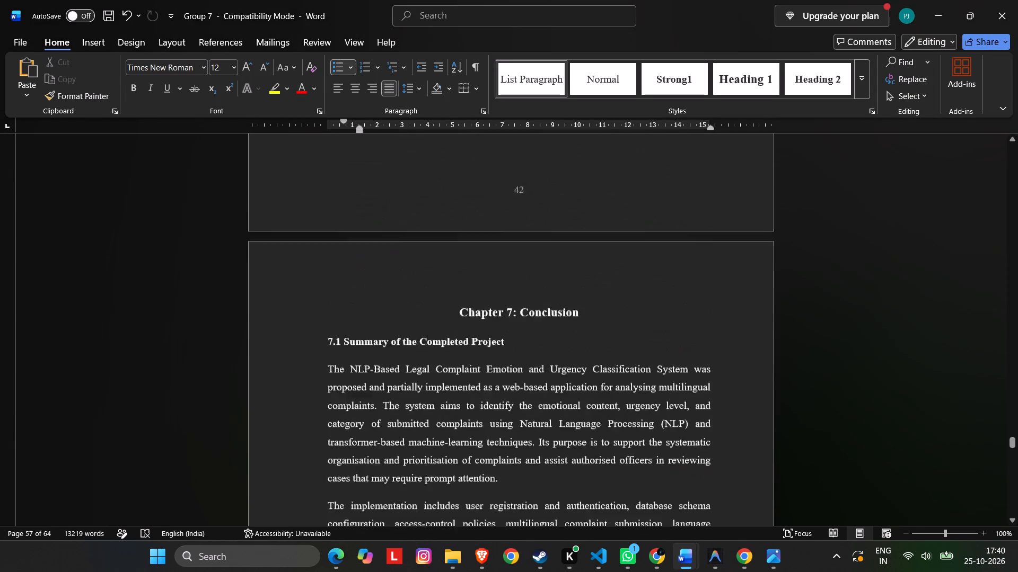
{"action": "scroll", "coordinate": [640, 333], "scroll_direction": "up", "scroll_amount": 5}
{"action": "scroll", "coordinate": [640, 333], "scroll_direction": "down", "scroll_amount": 3}
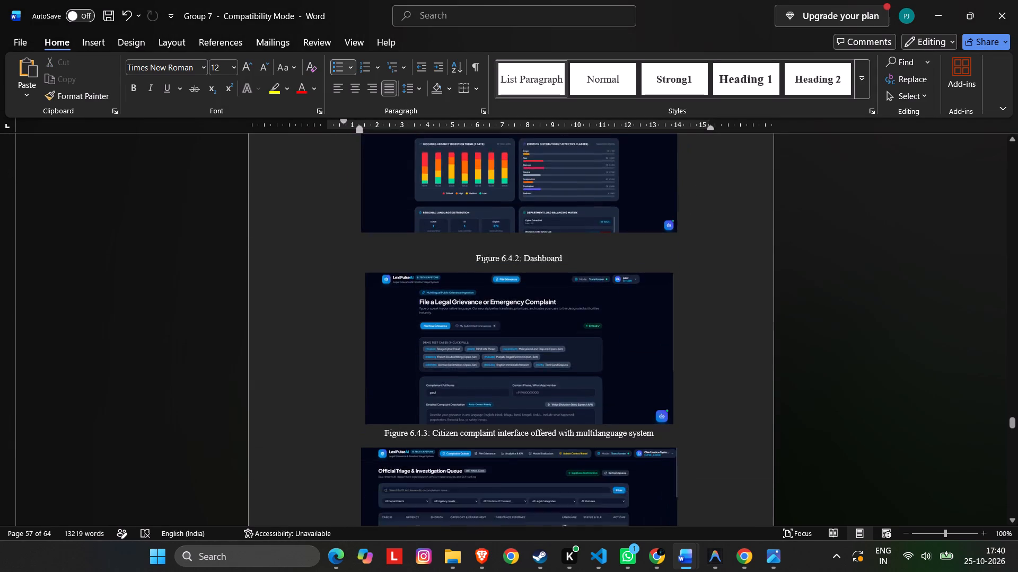
{"action": "scroll", "coordinate": [640, 333], "scroll_direction": "down", "scroll_amount": 1}
{"action": "left_click_drag", "start_coordinate": [661, 344], "coordinate": [437, 349]}
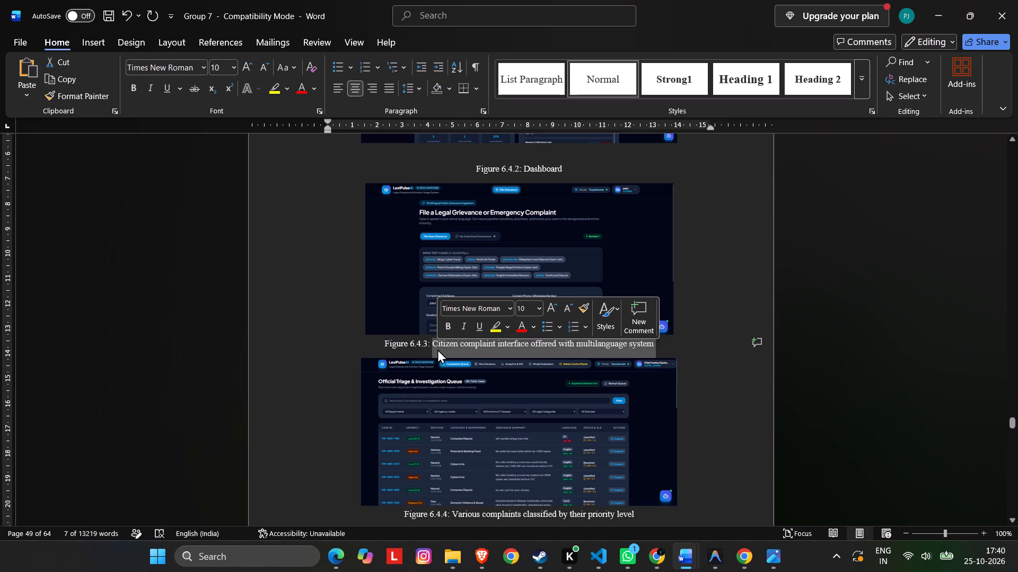
{"action": "key", "text": "ctrl+v"}
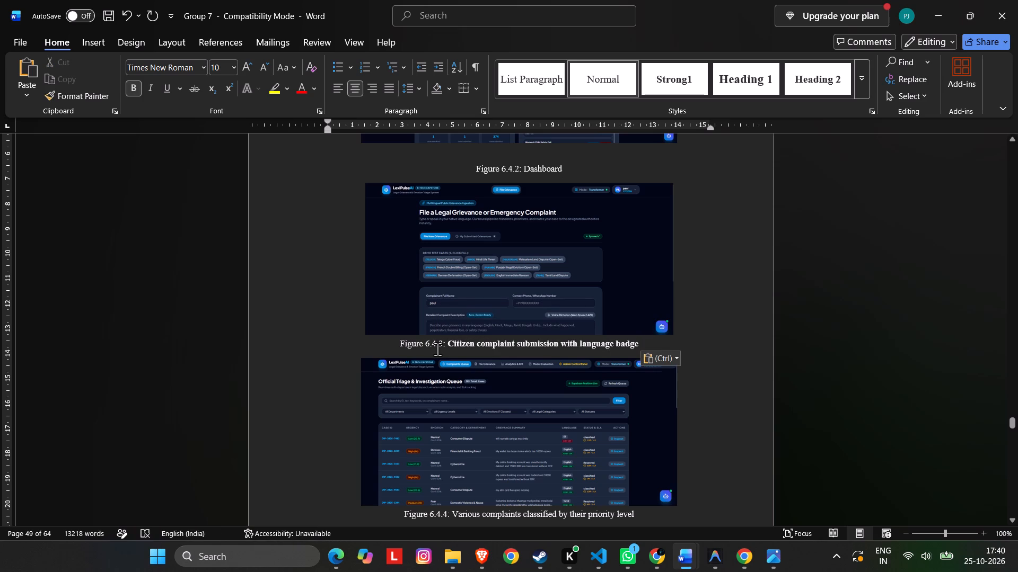
Copy "Officer dashboard with ranked queue" from LexTriage_Project_Report's Figure 6.4.3 caption and replace the Figure 6.4.4 caption text in Group 7 with it.
{"action": "key", "text": "alt+Tab"}
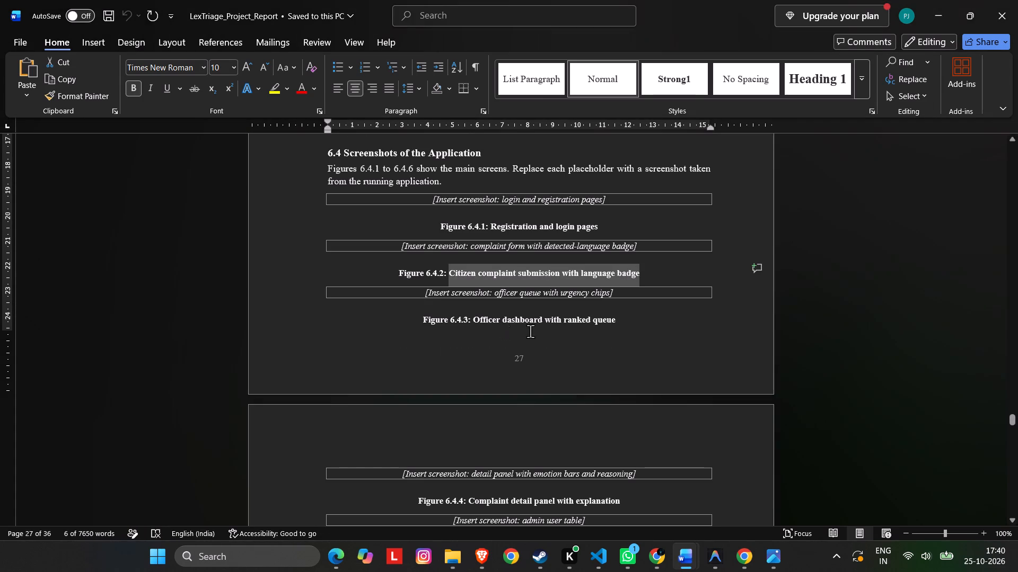
{"action": "left_click_drag", "start_coordinate": [619, 321], "coordinate": [582, 316]}
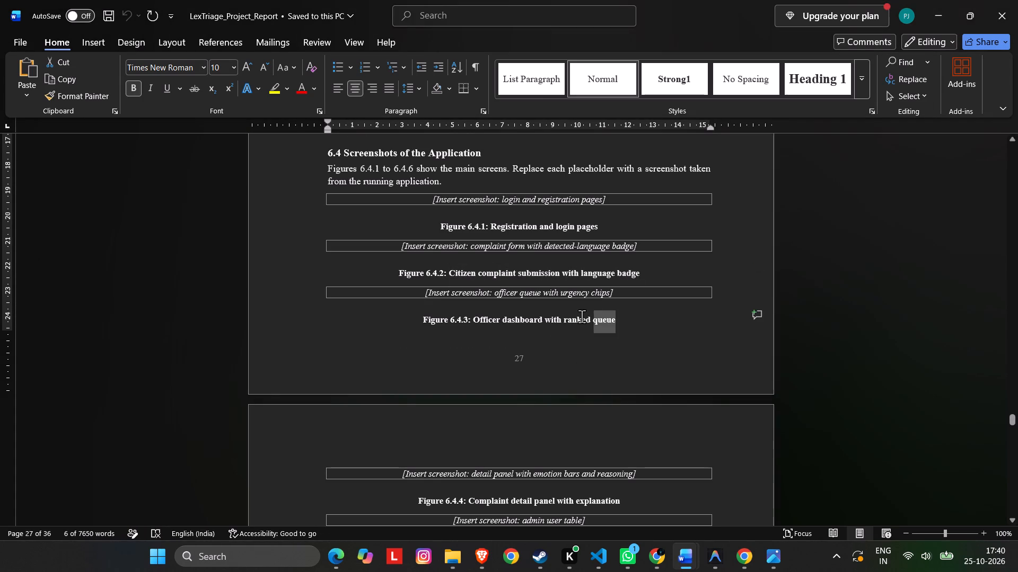
{"action": "left_click_drag", "start_coordinate": [582, 316], "coordinate": [481, 319]}
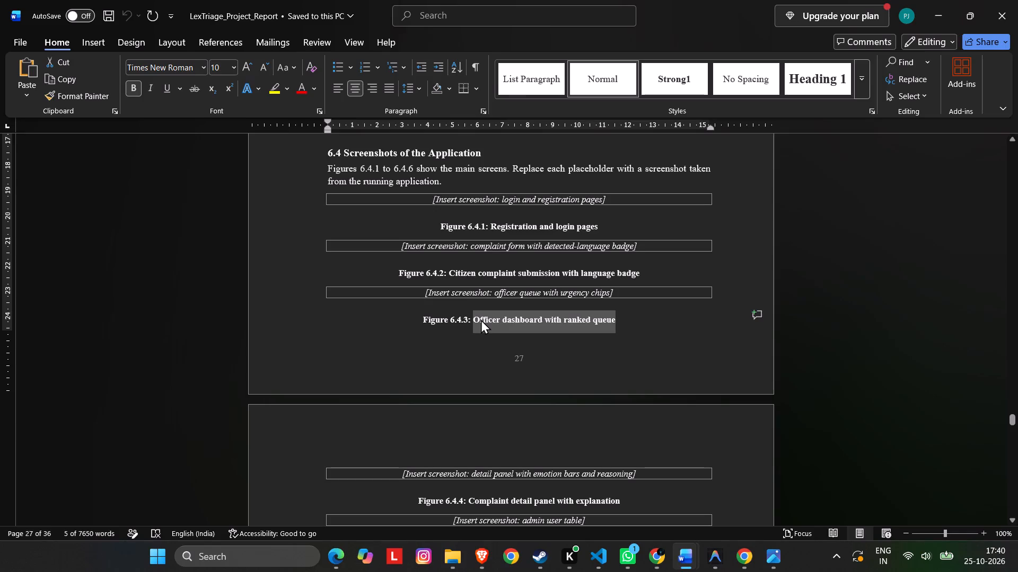
{"action": "key", "text": "ctrl+c"}
{"action": "key", "text": "alt+Tab"}
{"action": "scroll", "coordinate": [603, 380], "scroll_direction": "down", "scroll_amount": 1}
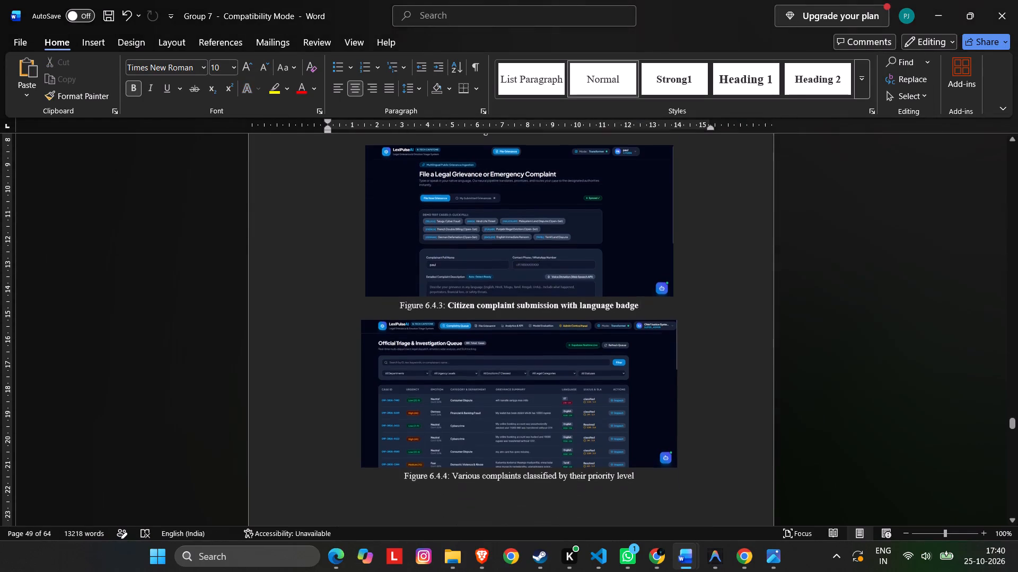
{"action": "scroll", "coordinate": [603, 380], "scroll_direction": "down", "scroll_amount": 1}
{"action": "left_click_drag", "start_coordinate": [645, 448], "coordinate": [455, 451]}
{"action": "key", "text": "ctrl+v"}
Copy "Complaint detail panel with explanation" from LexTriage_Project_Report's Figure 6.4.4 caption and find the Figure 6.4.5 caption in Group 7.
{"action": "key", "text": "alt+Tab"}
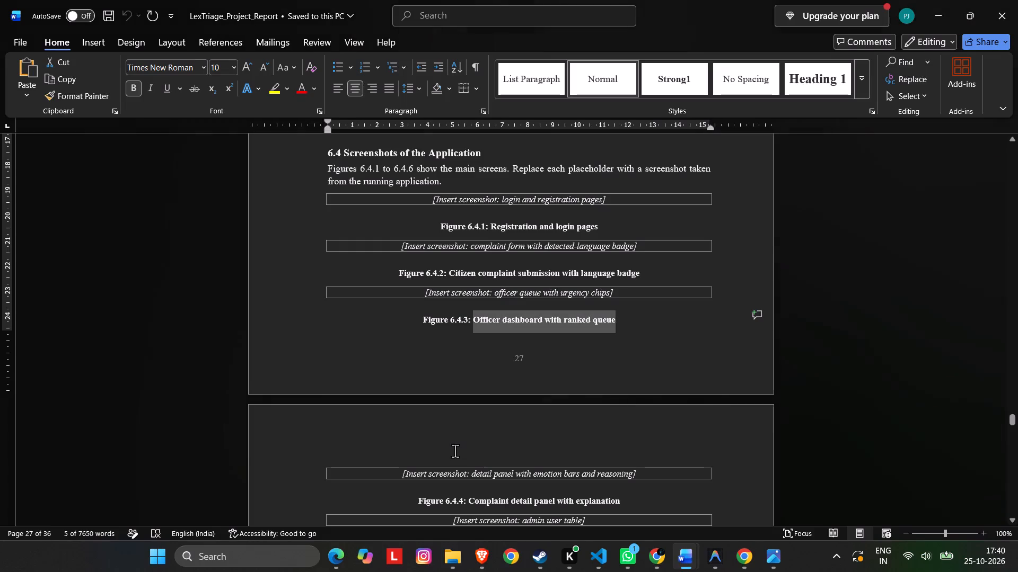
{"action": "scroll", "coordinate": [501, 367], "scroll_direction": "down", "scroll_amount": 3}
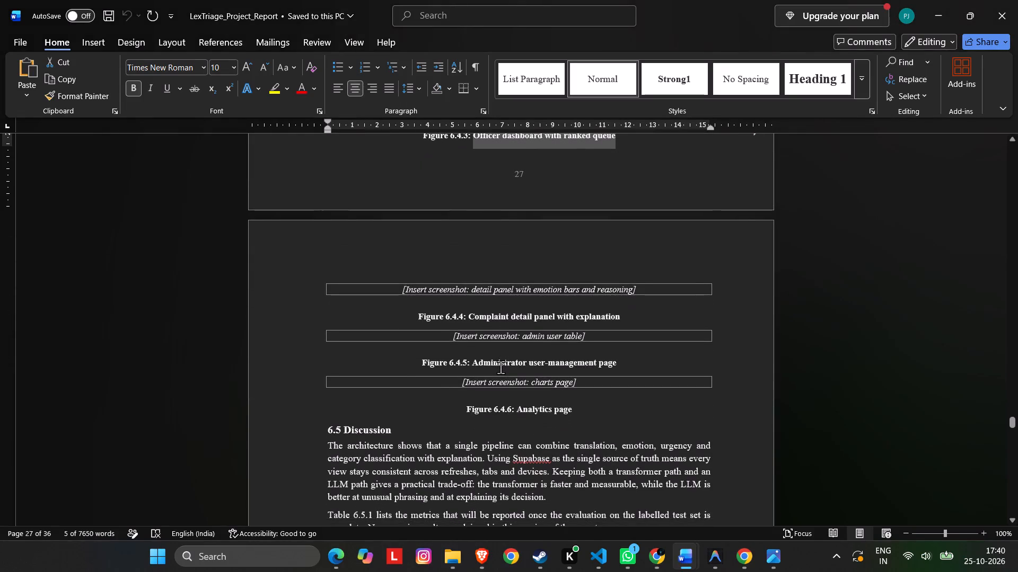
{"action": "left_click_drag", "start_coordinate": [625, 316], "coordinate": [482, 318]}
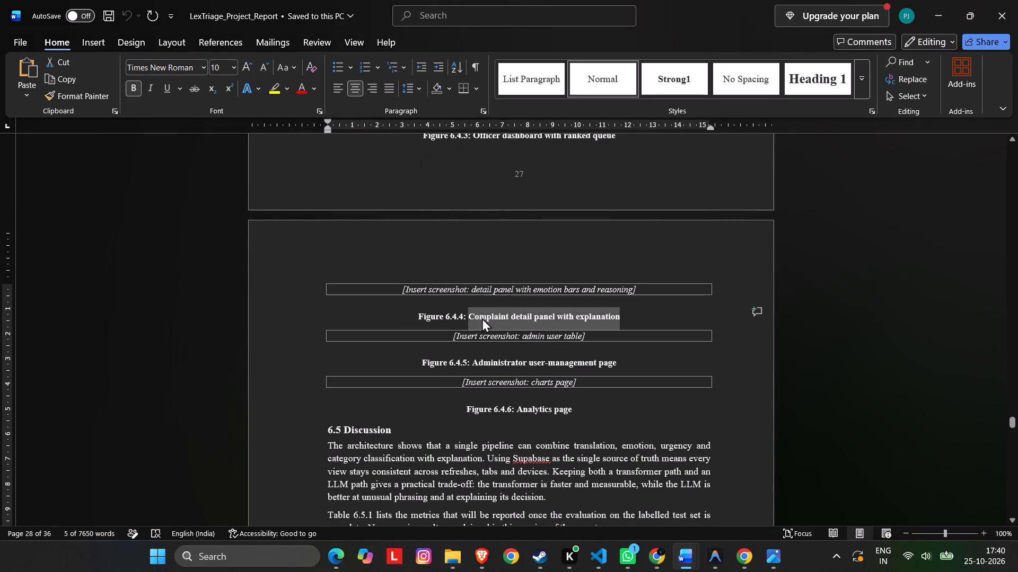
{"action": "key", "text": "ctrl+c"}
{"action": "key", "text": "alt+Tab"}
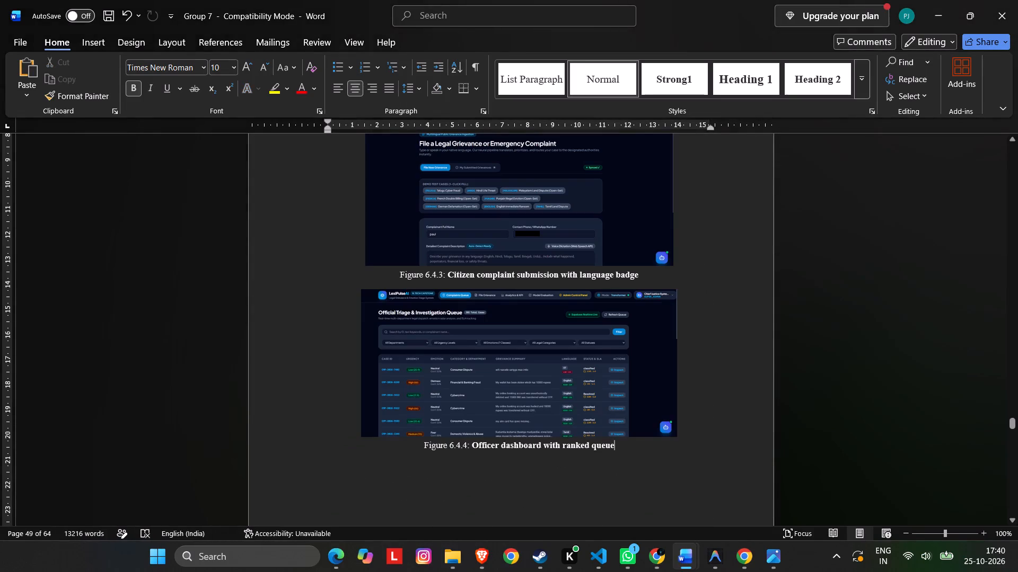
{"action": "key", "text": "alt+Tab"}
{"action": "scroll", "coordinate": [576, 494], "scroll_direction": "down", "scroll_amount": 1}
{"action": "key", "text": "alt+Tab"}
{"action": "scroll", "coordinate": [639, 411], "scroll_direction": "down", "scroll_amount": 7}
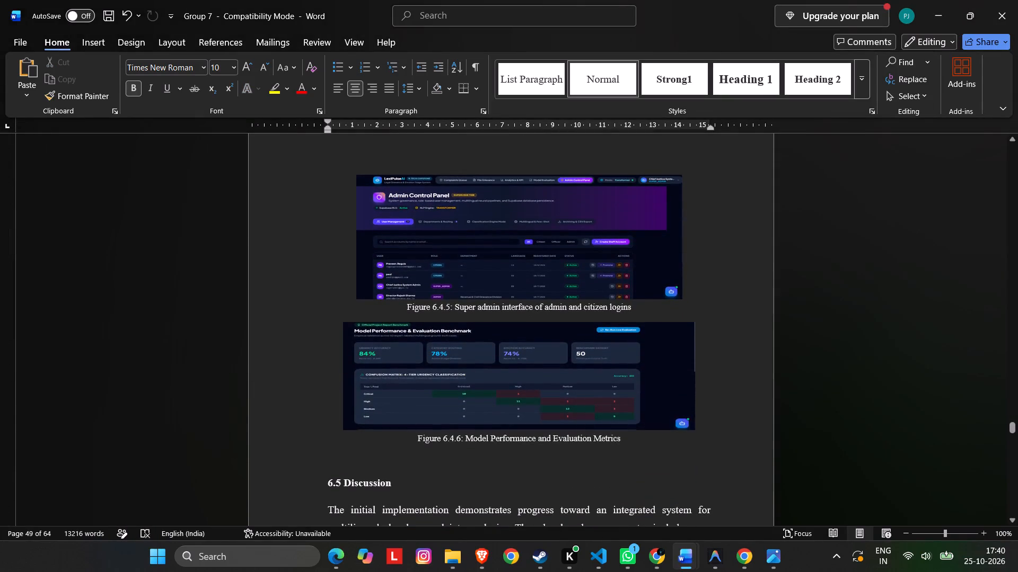
Copy "Administrator user-management page" from LexTriage_Project_Report's Figure 6.4.5 caption and replace the Figure 6.4.5 caption text in Group 7 with it.
{"action": "key", "text": "alt+Tab"}
{"action": "scroll", "coordinate": [639, 411], "scroll_direction": "down", "scroll_amount": 1}
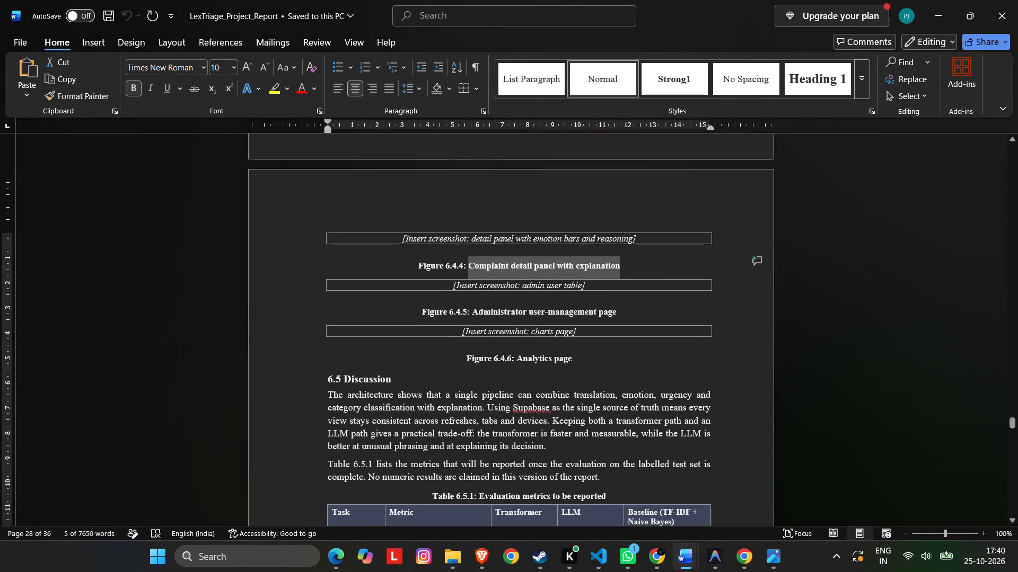
{"action": "left_click_drag", "start_coordinate": [631, 313], "coordinate": [484, 312]}
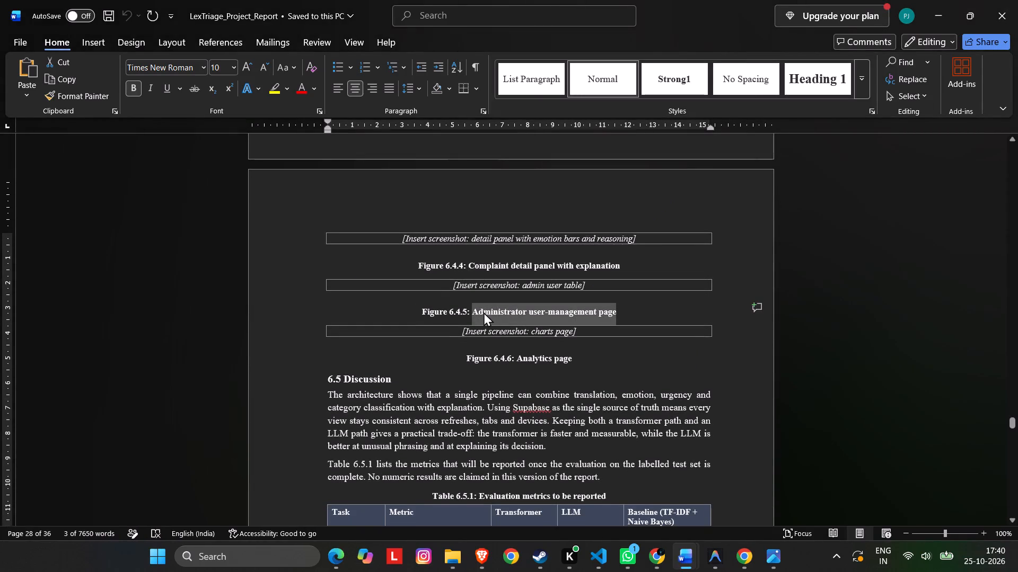
{"action": "key", "text": "ctrl+c"}
{"action": "key", "text": "alt+Tab"}
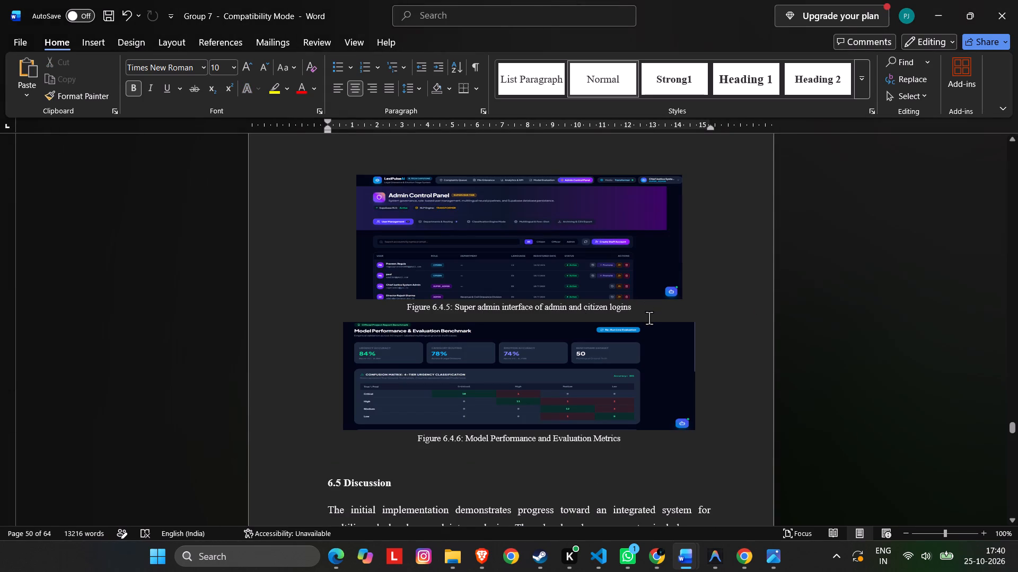
{"action": "left_click_drag", "start_coordinate": [649, 309], "coordinate": [458, 314]}
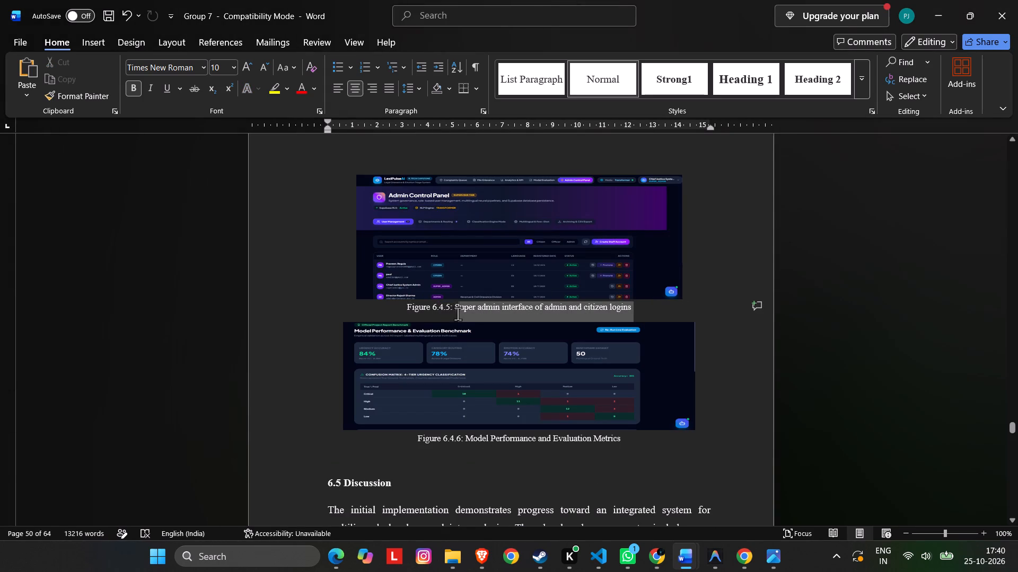
{"action": "left_click_drag", "start_coordinate": [458, 314], "coordinate": [458, 314]}
{"action": "key", "text": "BackSpace"}
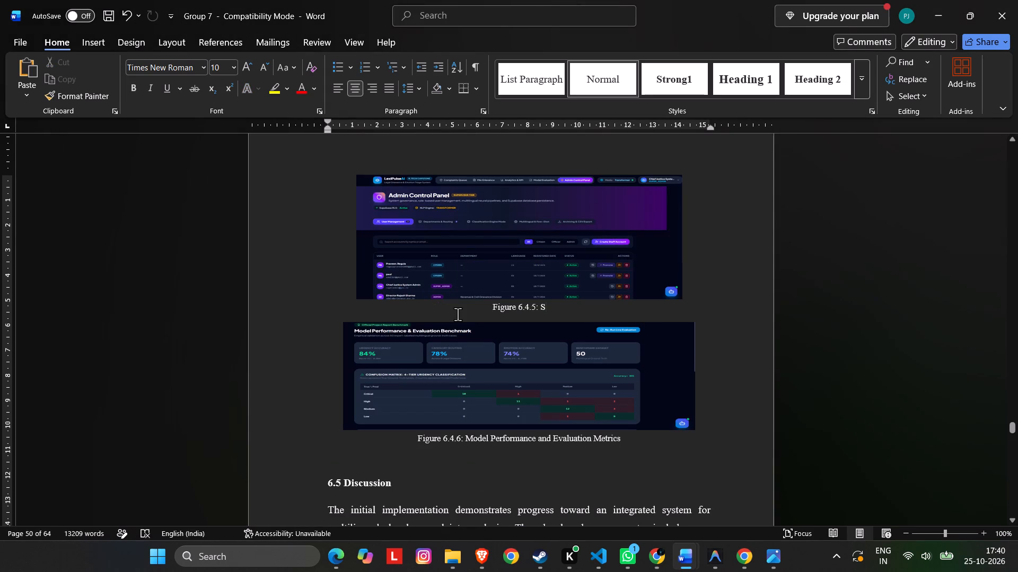
{"action": "key", "text": "BackSpace"}
{"action": "key", "text": "ctrl+v"}
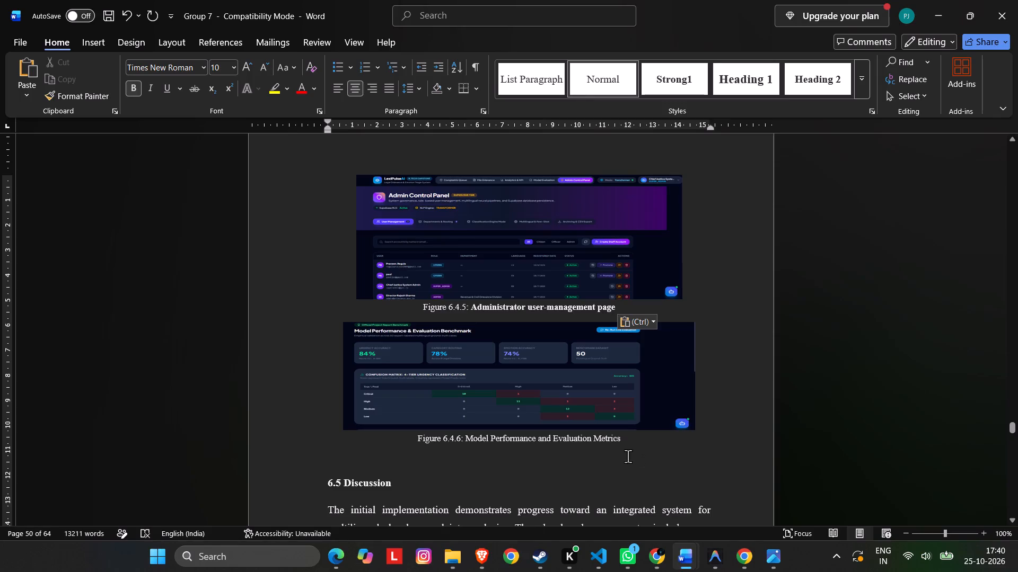
Make the Figure 6.4.6 caption text "Model Performance and Evaluation Metrics" bold, leaving out its figure number.
{"action": "left_click_drag", "start_coordinate": [629, 436], "coordinate": [470, 441]}
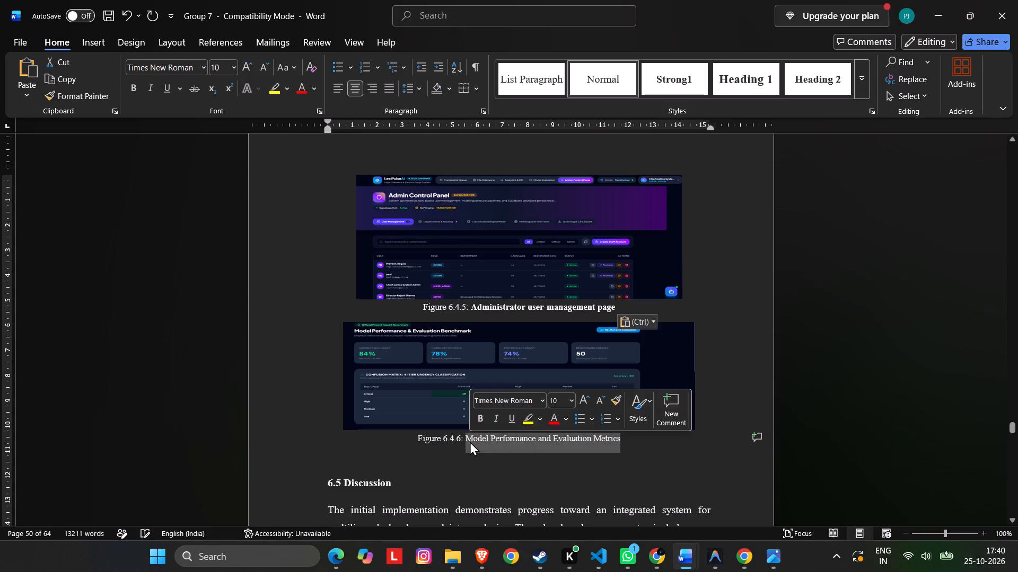
{"action": "left_click", "coordinate": [130, 84]}
Make the word "Dashboard" in the Figure 6.4.2 caption bold.
{"action": "scroll", "coordinate": [448, 162], "scroll_direction": "up", "scroll_amount": 1}
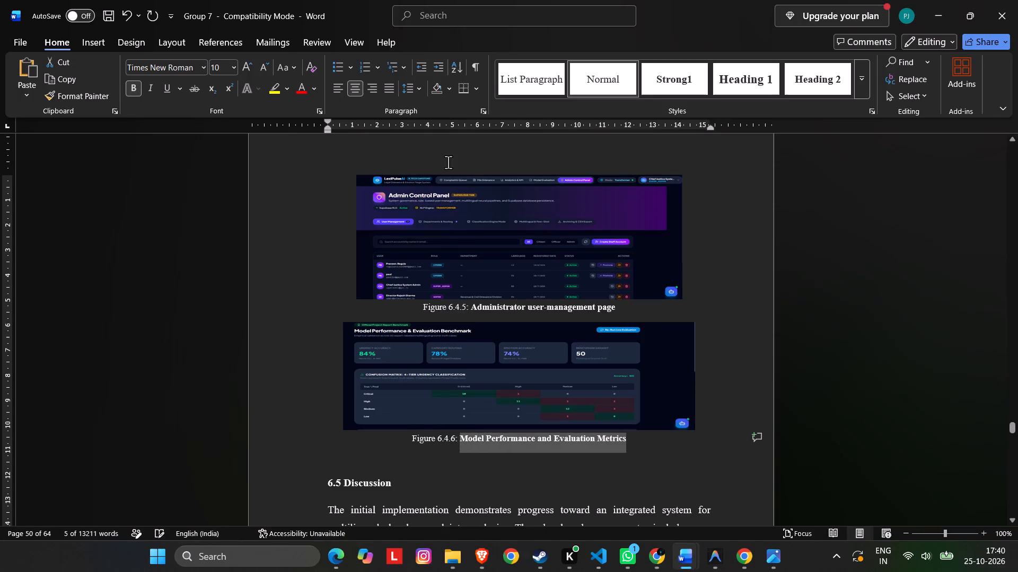
{"action": "scroll", "coordinate": [448, 162], "scroll_direction": "up", "scroll_amount": 10}
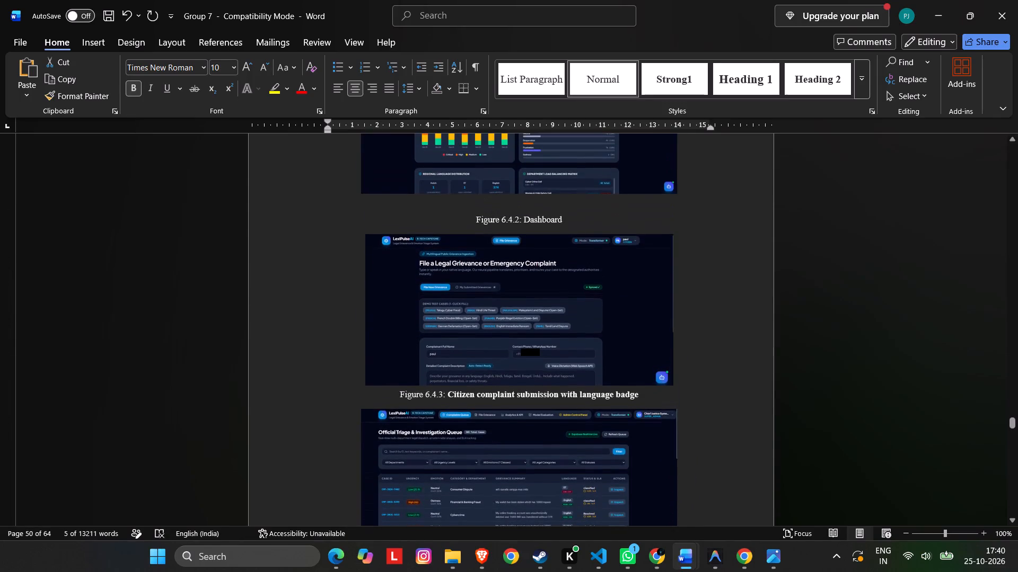
{"action": "scroll", "coordinate": [603, 179], "scroll_direction": "up", "scroll_amount": 3}
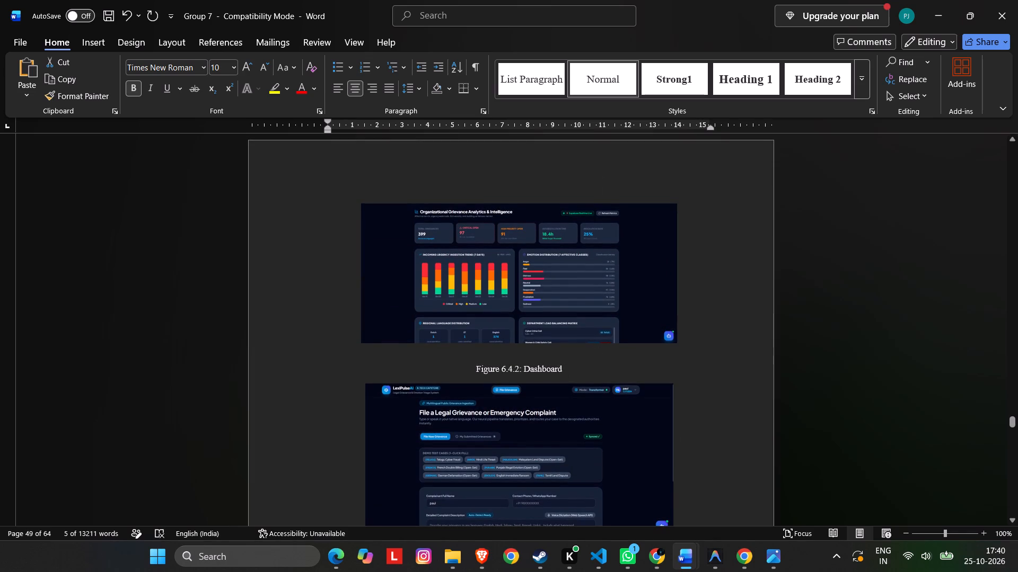
{"action": "left_click", "coordinate": [571, 365]}
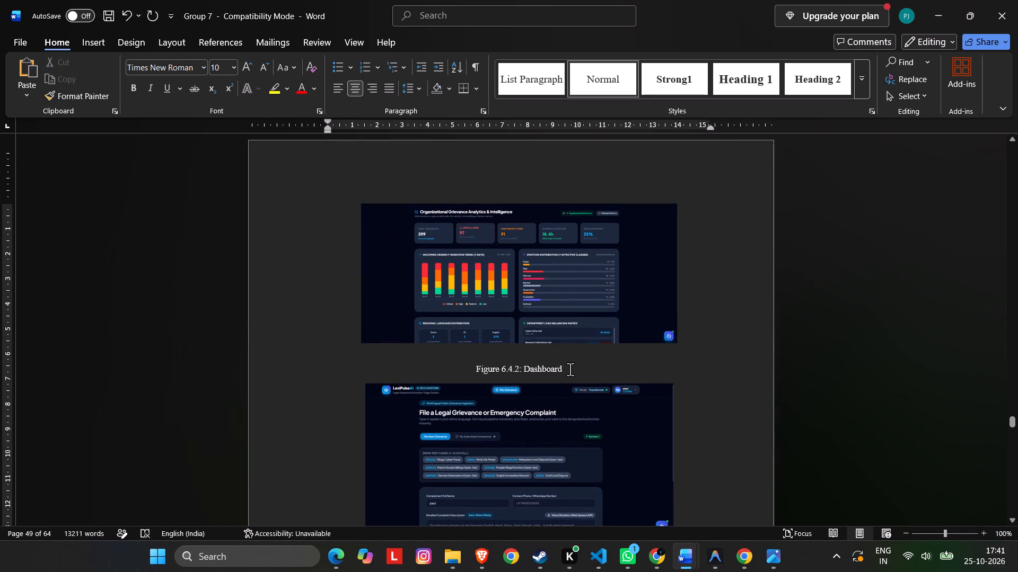
{"action": "left_click_drag", "start_coordinate": [570, 369], "coordinate": [520, 369]}
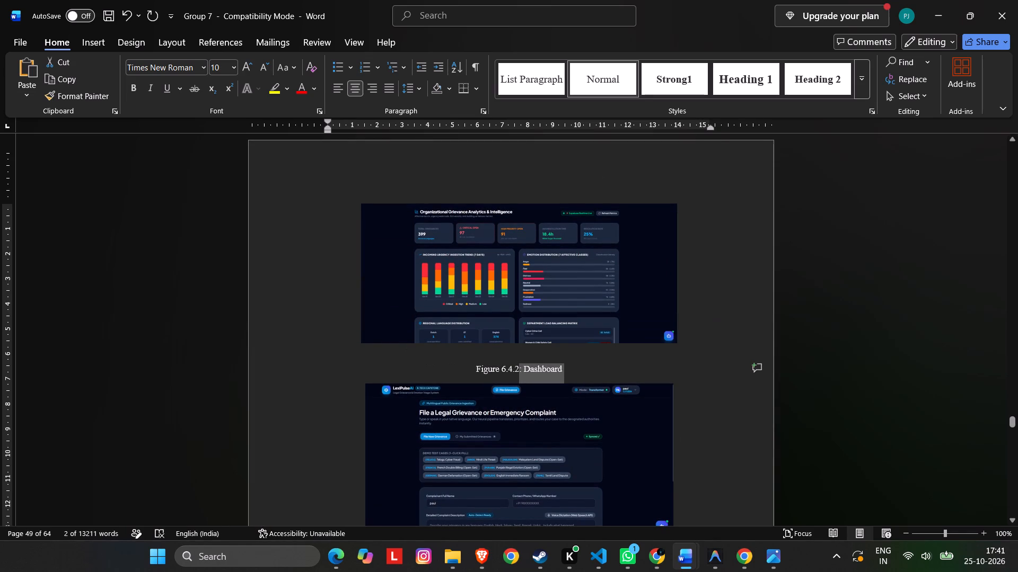
{"action": "left_click", "coordinate": [138, 87]}
Make the text "Registration and login pages" in the Figure 6.4.1 caption bold.
{"action": "scroll", "coordinate": [513, 137], "scroll_direction": "up", "scroll_amount": 4}
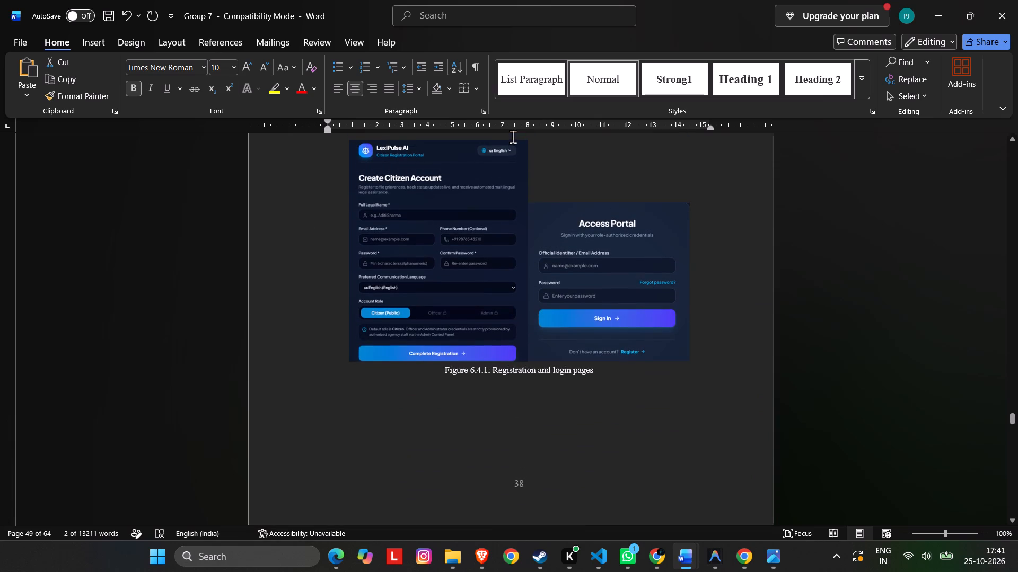
{"action": "left_click_drag", "start_coordinate": [604, 373], "coordinate": [512, 380]}
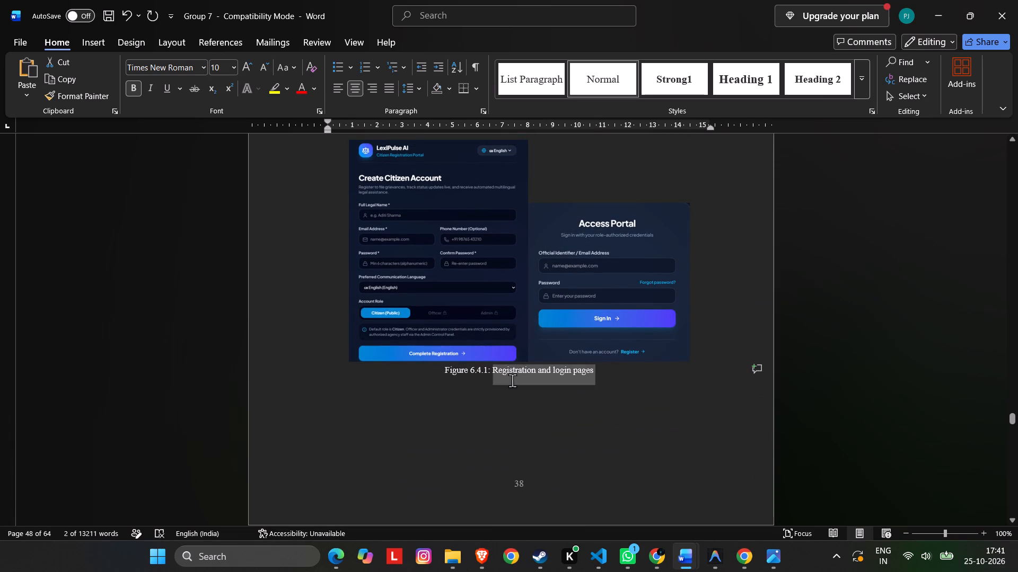
{"action": "left_click_drag", "start_coordinate": [512, 380], "coordinate": [498, 380]}
{"action": "left_click", "coordinate": [129, 89]}
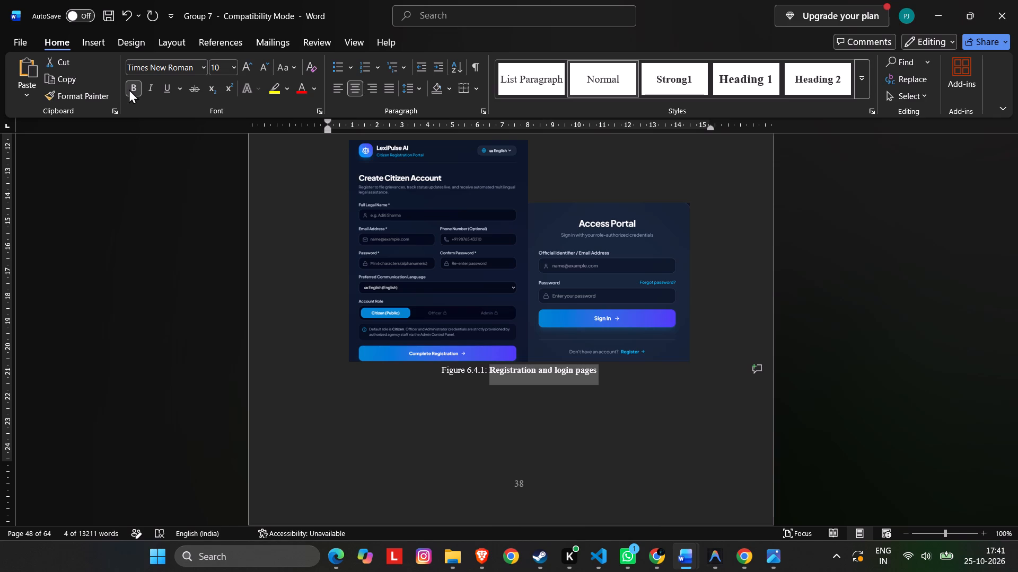
Review the rest of Group 7 after the section 6.4 figures, from the discussion and Chapter 7 through to Appendix I.
{"action": "scroll", "coordinate": [347, 330], "scroll_direction": "down", "scroll_amount": 12}
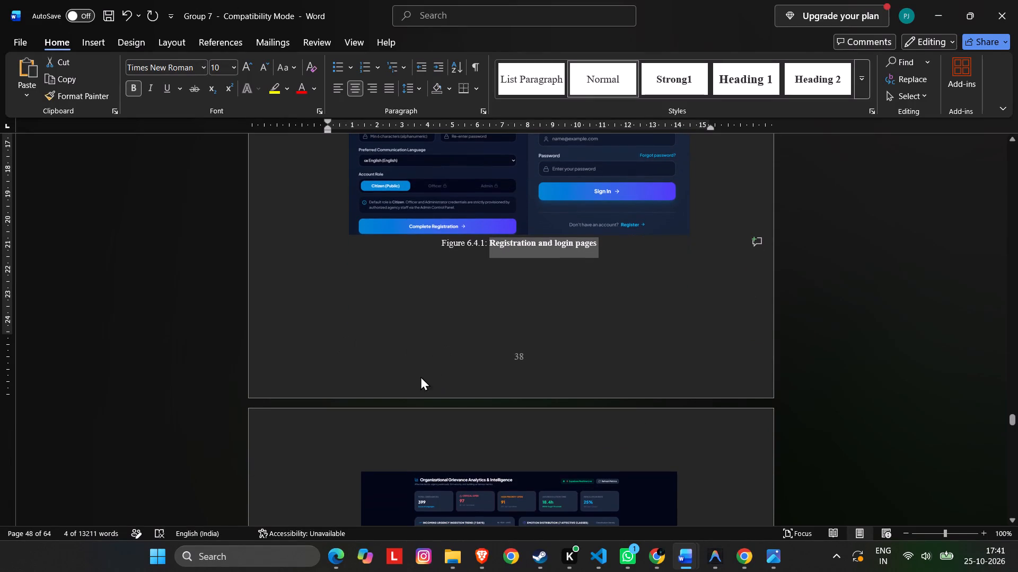
{"action": "scroll", "coordinate": [940, 434], "scroll_direction": "down", "scroll_amount": 5}
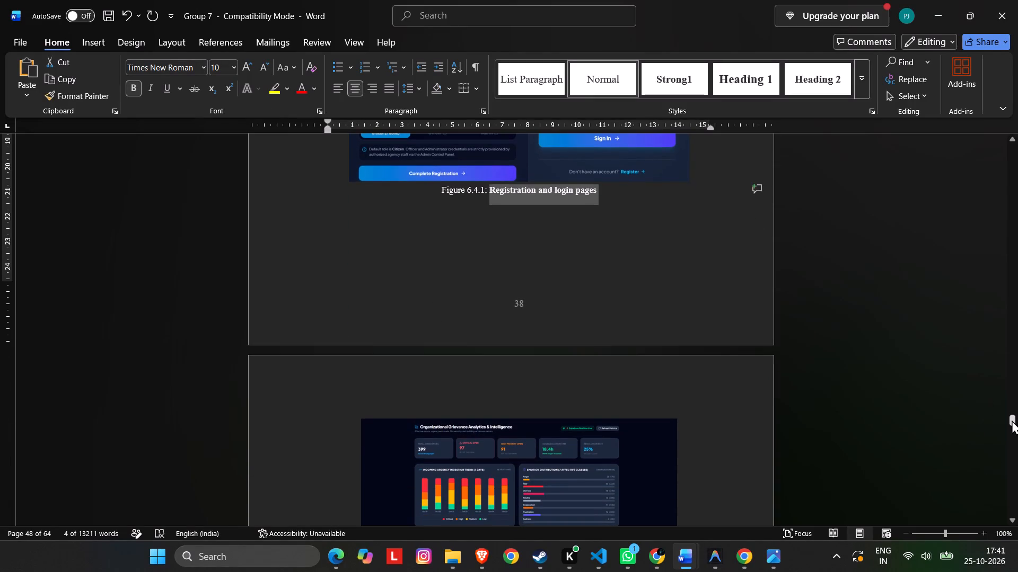
{"action": "left_click_drag", "start_coordinate": [1012, 420], "coordinate": [1008, 433]}
{"action": "scroll", "coordinate": [747, 381], "scroll_direction": "down", "scroll_amount": 6}
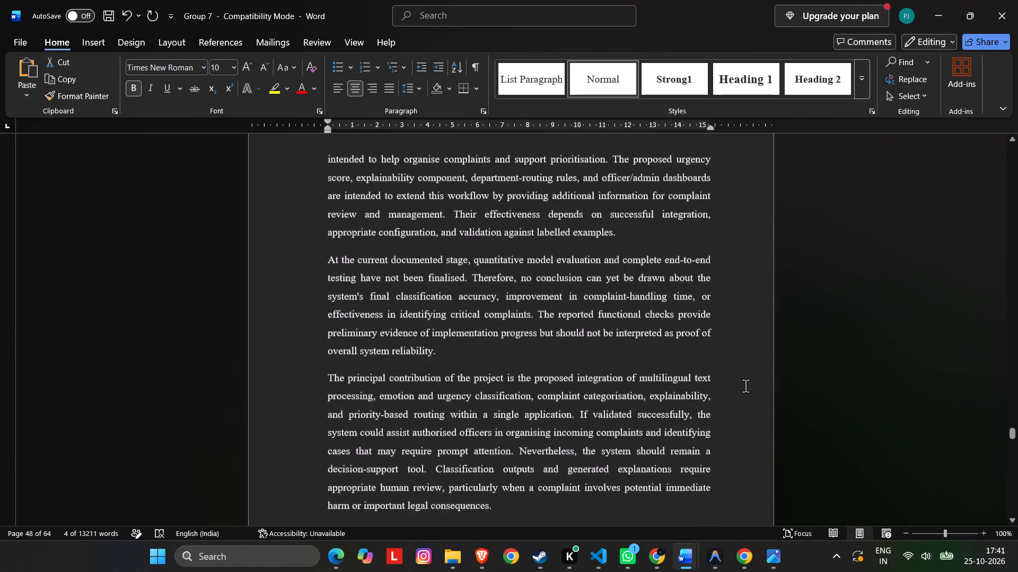
{"action": "scroll", "coordinate": [745, 386], "scroll_direction": "down", "scroll_amount": 20}
{"action": "scroll", "coordinate": [745, 386], "scroll_direction": "down", "scroll_amount": 20}
{"action": "scroll", "coordinate": [745, 386], "scroll_direction": "down", "scroll_amount": 6}
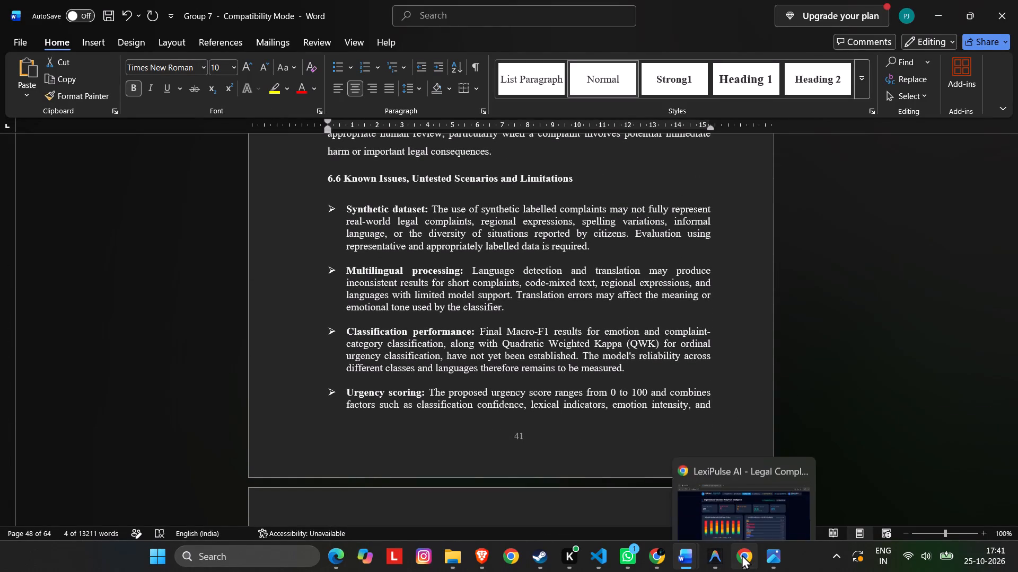
{"action": "scroll", "coordinate": [742, 555], "scroll_direction": "down", "scroll_amount": 6}
{"action": "scroll", "coordinate": [833, 428], "scroll_direction": "down", "scroll_amount": 20}
{"action": "scroll", "coordinate": [833, 428], "scroll_direction": "down", "scroll_amount": 9}
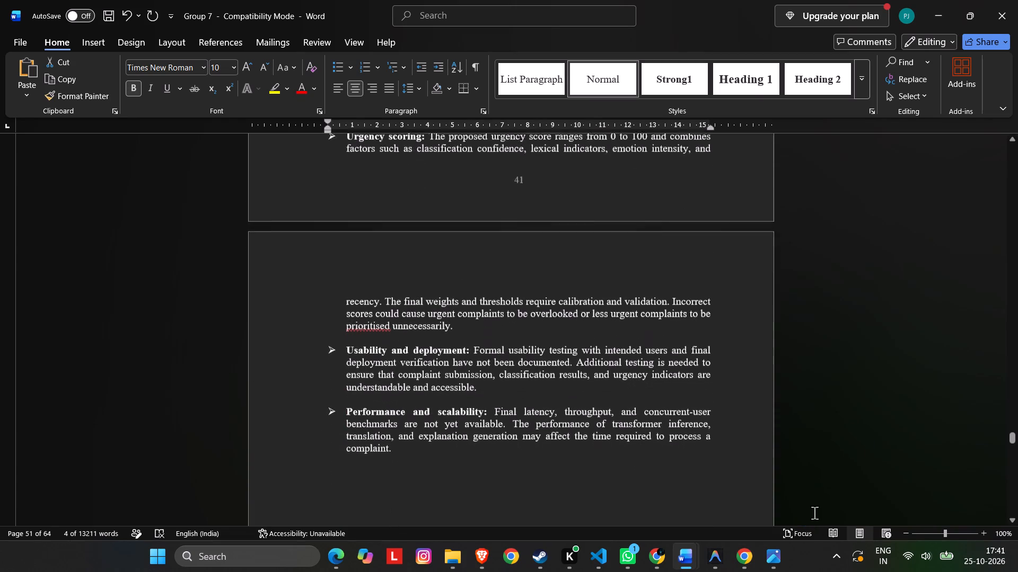
{"action": "scroll", "coordinate": [814, 513], "scroll_direction": "down", "scroll_amount": 19}
{"action": "scroll", "coordinate": [846, 344], "scroll_direction": "down", "scroll_amount": 16}
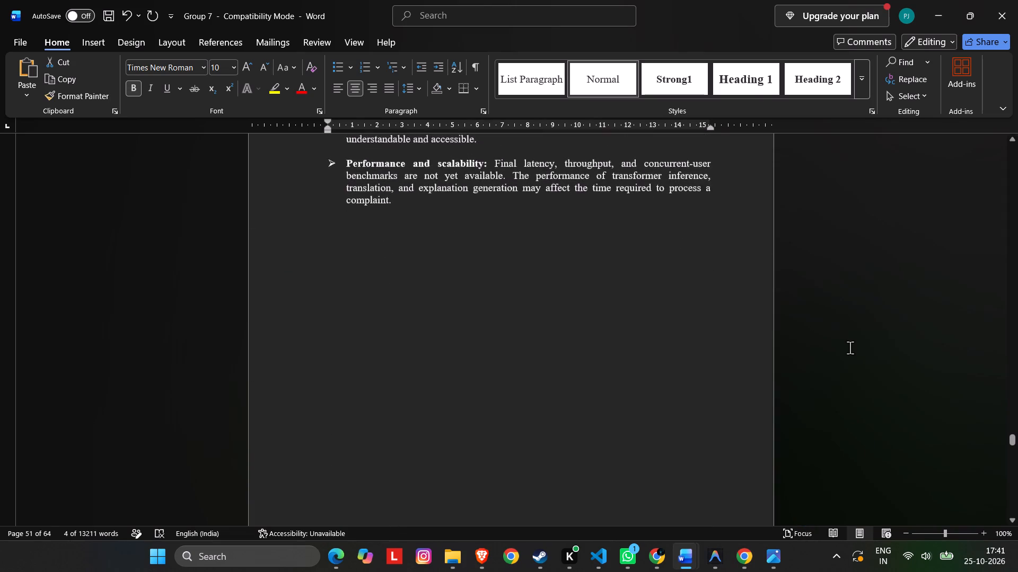
{"action": "scroll", "coordinate": [850, 347], "scroll_direction": "down", "scroll_amount": 7}
{"action": "scroll", "coordinate": [850, 350], "scroll_direction": "down", "scroll_amount": 15}
{"action": "scroll", "coordinate": [848, 357], "scroll_direction": "down", "scroll_amount": 15}
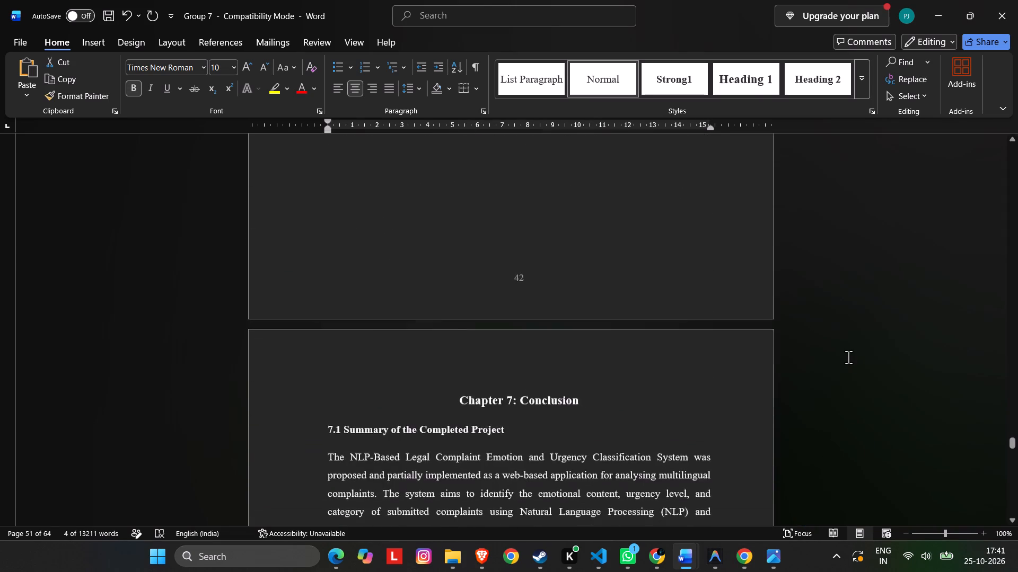
{"action": "scroll", "coordinate": [848, 357], "scroll_direction": "down", "scroll_amount": 15}
{"action": "scroll", "coordinate": [848, 358], "scroll_direction": "down", "scroll_amount": 15}
{"action": "scroll", "coordinate": [846, 362], "scroll_direction": "down", "scroll_amount": 18}
{"action": "scroll", "coordinate": [843, 362], "scroll_direction": "down", "scroll_amount": 17}
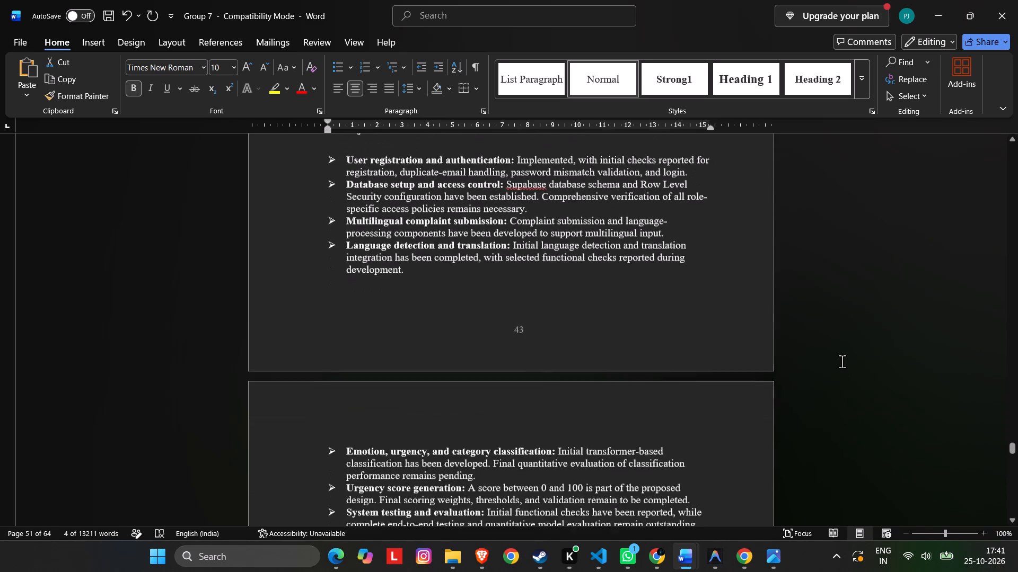
{"action": "scroll", "coordinate": [842, 361], "scroll_direction": "down", "scroll_amount": 13}
{"action": "scroll", "coordinate": [841, 361], "scroll_direction": "down", "scroll_amount": 17}
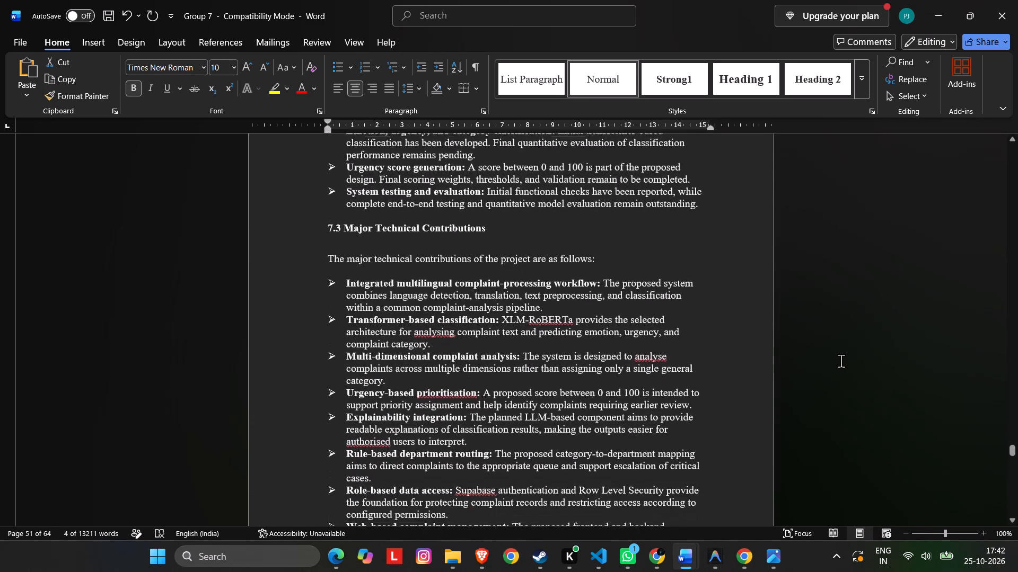
{"action": "scroll", "coordinate": [841, 361], "scroll_direction": "down", "scroll_amount": 20}
{"action": "scroll", "coordinate": [841, 361], "scroll_direction": "down", "scroll_amount": 12}
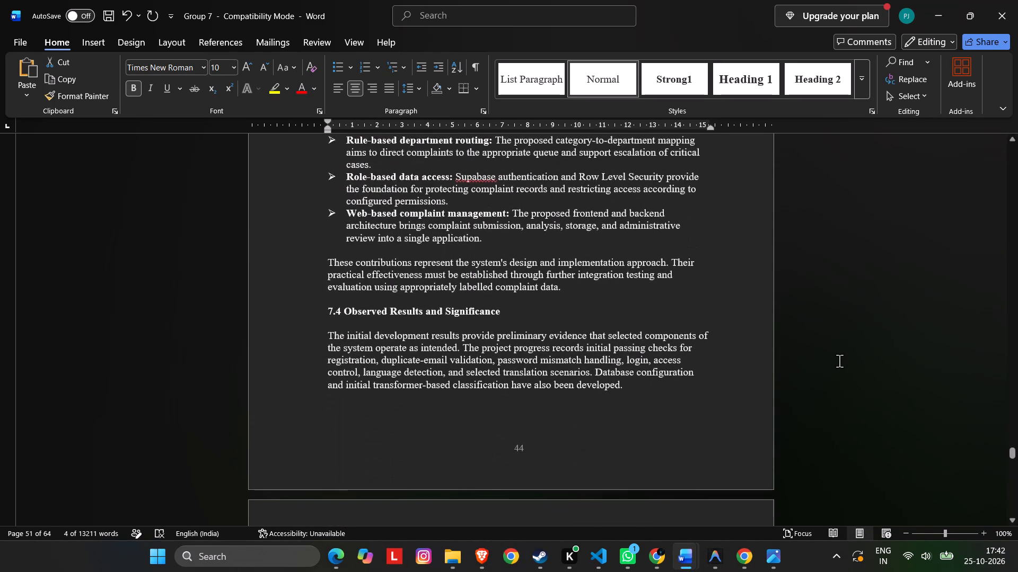
{"action": "scroll", "coordinate": [839, 361], "scroll_direction": "down", "scroll_amount": 3}
{"action": "scroll", "coordinate": [839, 361], "scroll_direction": "down", "scroll_amount": 20}
{"action": "scroll", "coordinate": [839, 361], "scroll_direction": "down", "scroll_amount": 8}
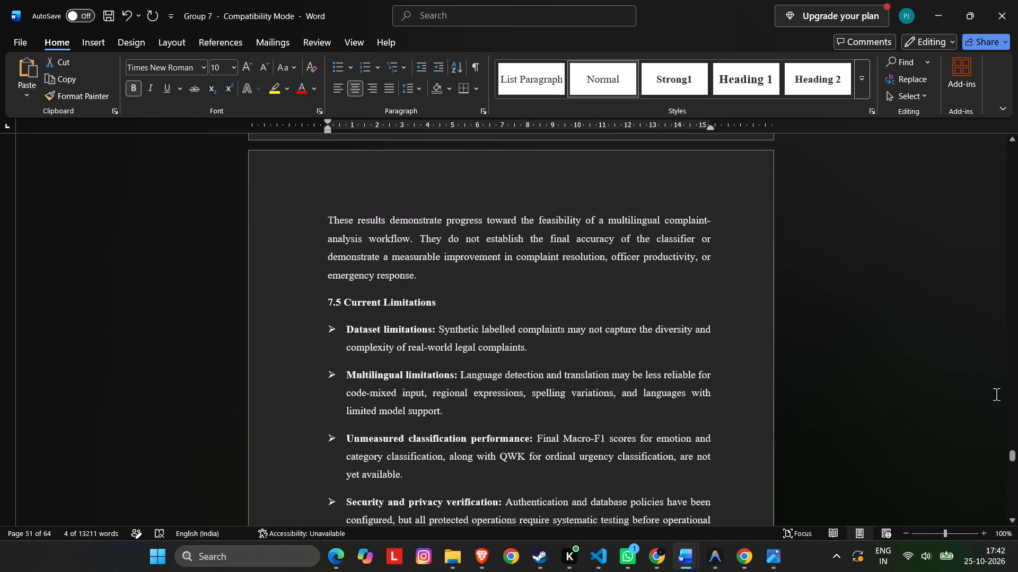
{"action": "left_click_drag", "start_coordinate": [1013, 451], "coordinate": [1011, 462]}
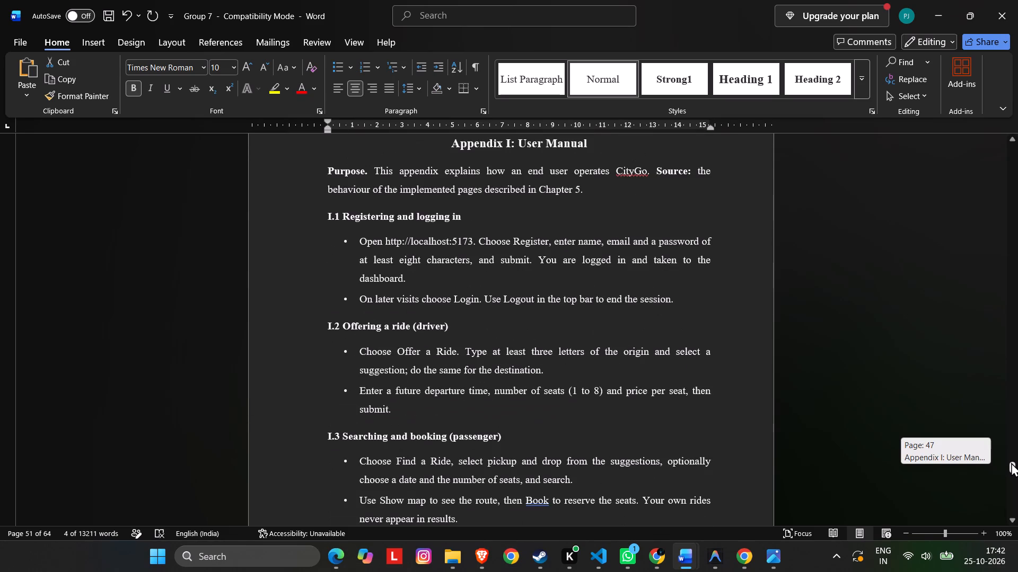
{"action": "left_click_drag", "start_coordinate": [1011, 462], "coordinate": [1011, 463]}
{"action": "scroll", "coordinate": [793, 379], "scroll_direction": "up", "scroll_amount": 6}
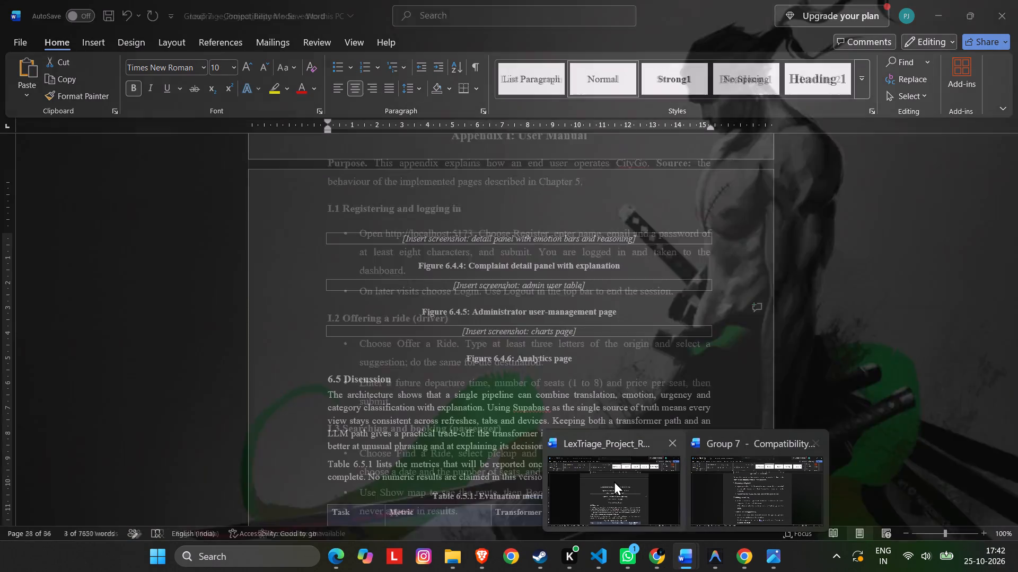
In LexTriage_Project_Report, copy sections I.1 to I.5 of Appendix I: User Manual, including their headings.
{"action": "left_click", "coordinate": [614, 481]}
{"action": "scroll", "coordinate": [1001, 389], "scroll_direction": "down", "scroll_amount": 6}
{"action": "left_click_drag", "start_coordinate": [1013, 424], "coordinate": [1013, 437]}
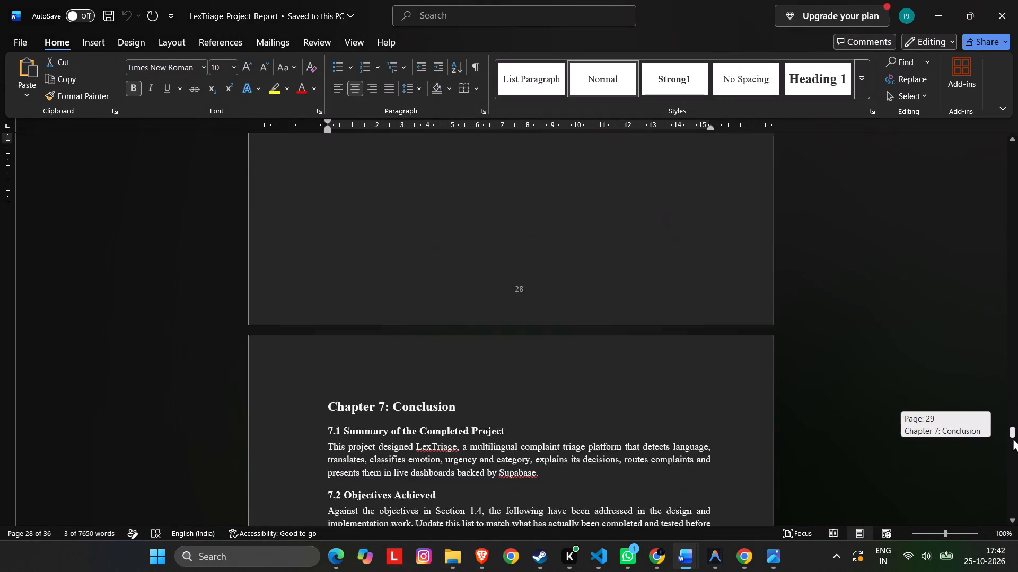
{"action": "left_click_drag", "start_coordinate": [1013, 437], "coordinate": [1009, 442]}
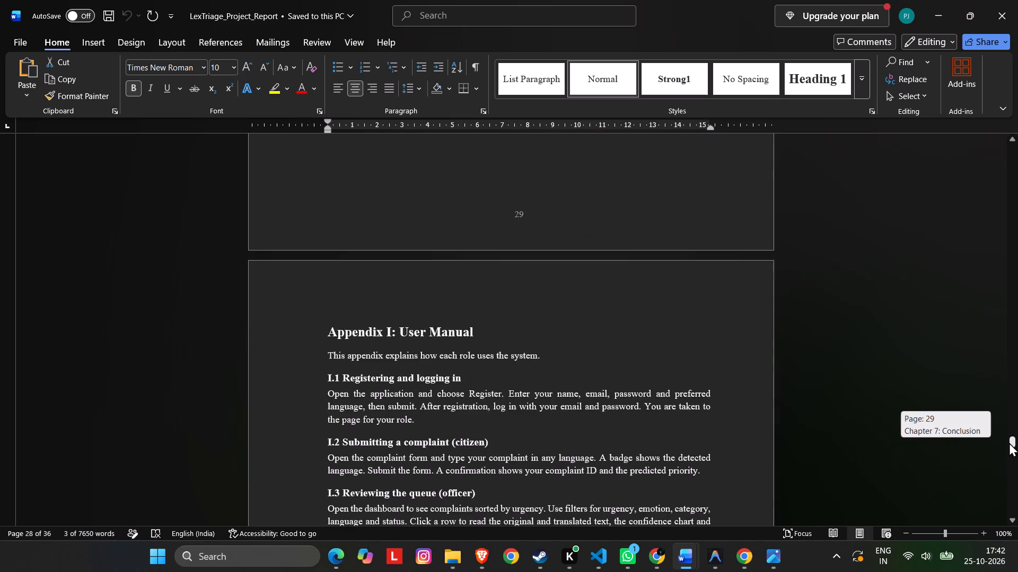
{"action": "left_click_drag", "start_coordinate": [1009, 442], "coordinate": [1009, 441]}
{"action": "scroll", "coordinate": [703, 409], "scroll_direction": "down", "scroll_amount": 18}
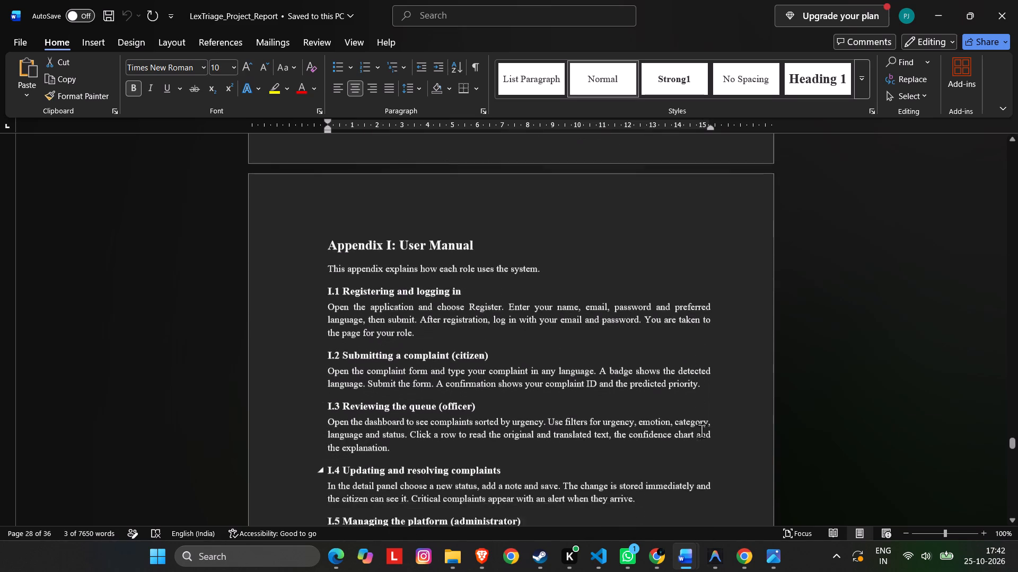
{"action": "scroll", "coordinate": [701, 431], "scroll_direction": "down", "scroll_amount": 10}
{"action": "scroll", "coordinate": [571, 371], "scroll_direction": "up", "scroll_amount": 5}
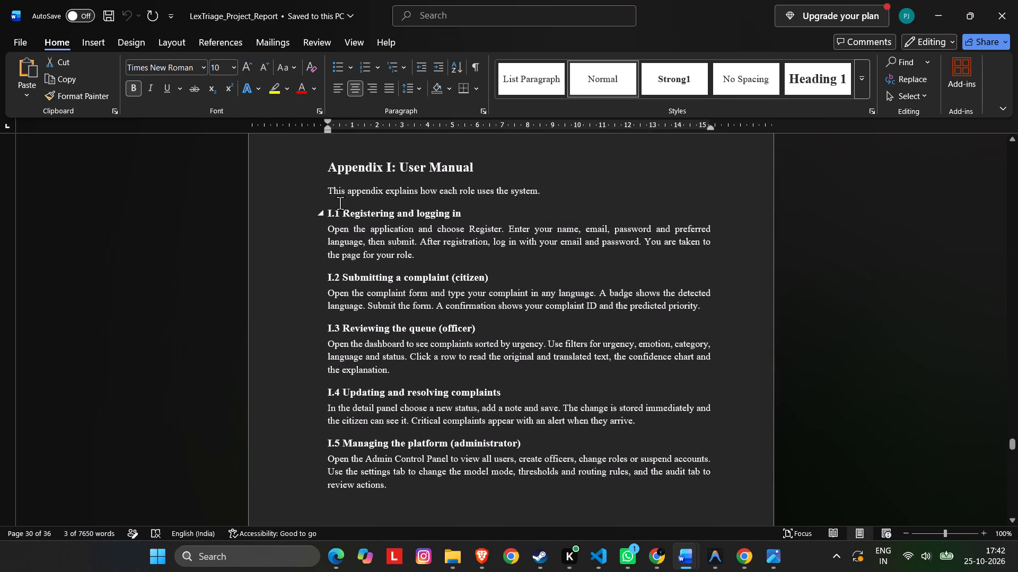
{"action": "left_click_drag", "start_coordinate": [322, 203], "coordinate": [406, 454]}
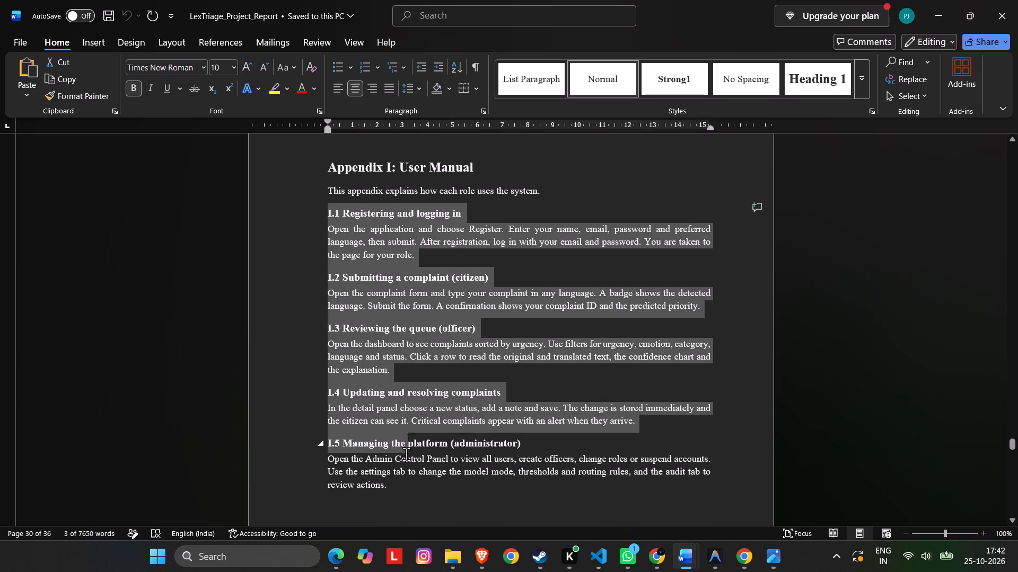
{"action": "left_click_drag", "start_coordinate": [406, 454], "coordinate": [409, 484]}
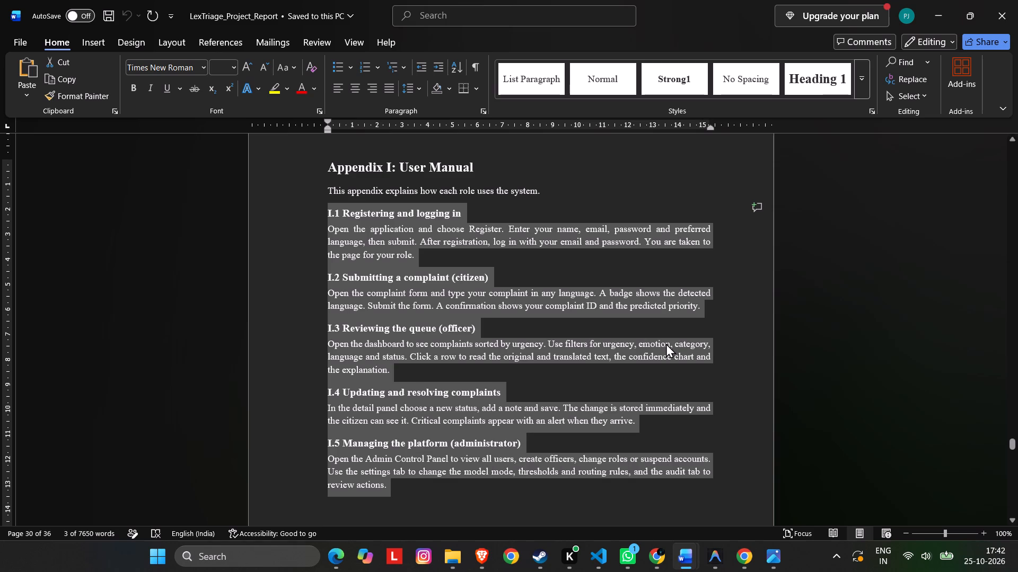
{"action": "key", "text": "ctrl+c"}
In Group 7's Appendix I: User Manual, replace the CityGo sections I.1 to I.5 with the copied LexTriage sections.
{"action": "key", "text": "alt+Tab"}
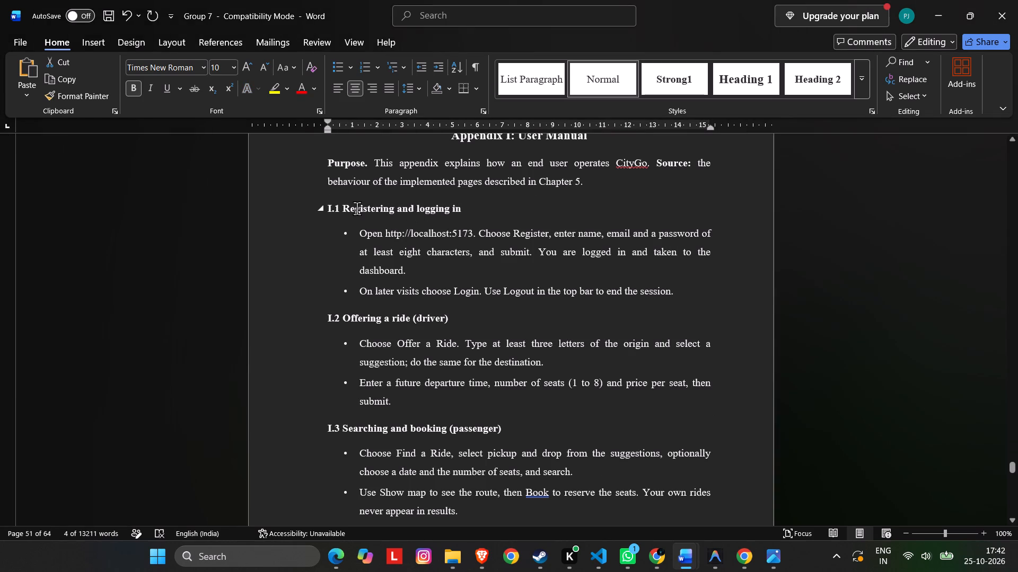
{"action": "left_click_drag", "start_coordinate": [324, 207], "coordinate": [378, 342]}
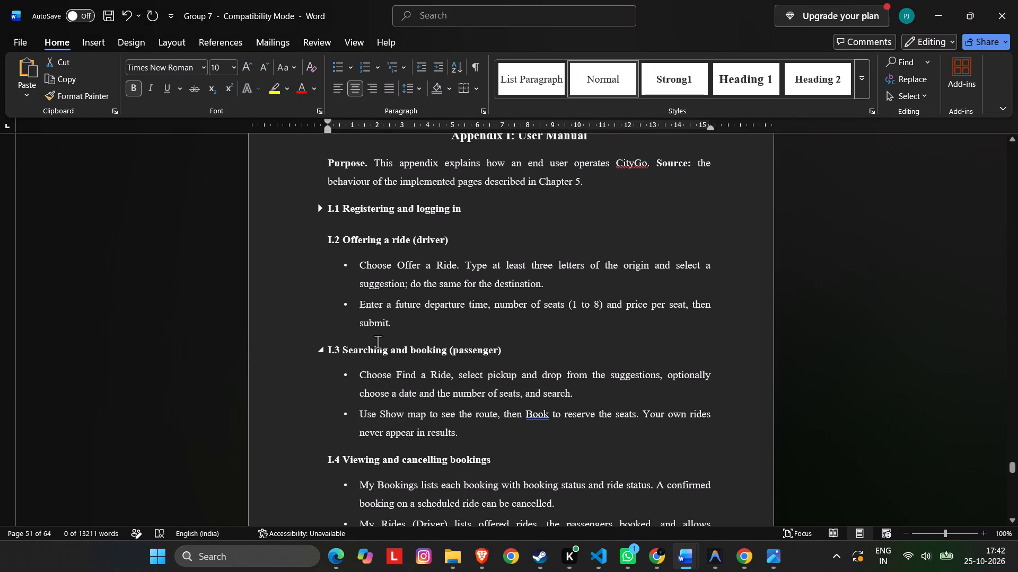
{"action": "key", "text": "ctrl+z"}
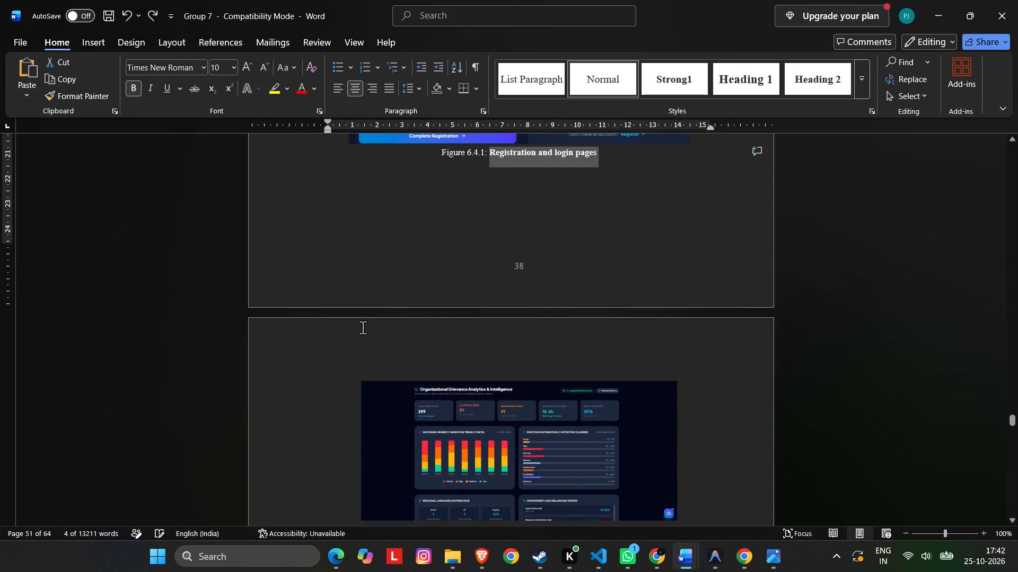
{"action": "scroll", "coordinate": [533, 338], "scroll_direction": "up", "scroll_amount": 5}
{"action": "scroll", "coordinate": [537, 344], "scroll_direction": "down", "scroll_amount": 10}
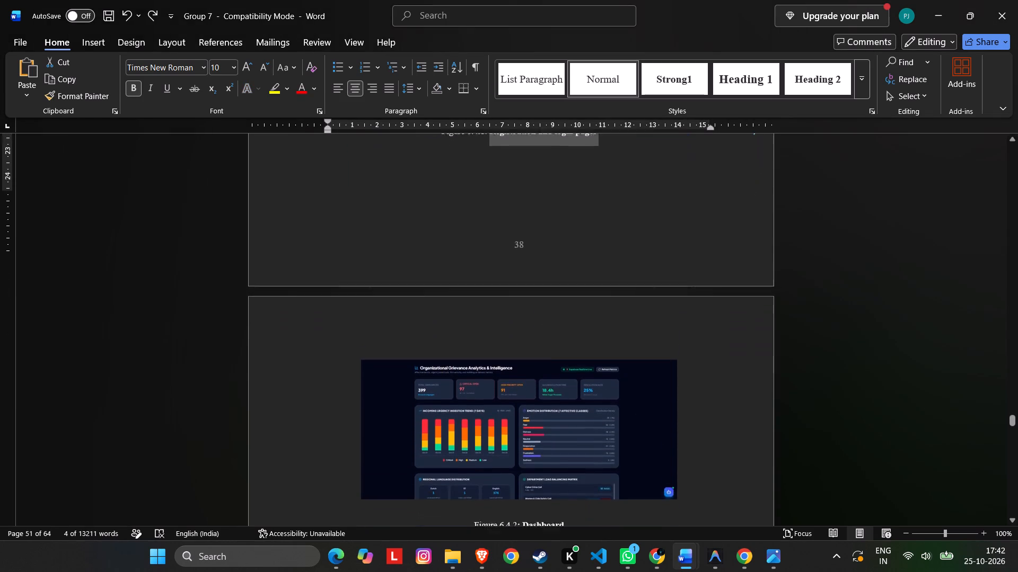
{"action": "scroll", "coordinate": [569, 364], "scroll_direction": "down", "scroll_amount": 7}
{"action": "scroll", "coordinate": [726, 383], "scroll_direction": "down", "scroll_amount": 12}
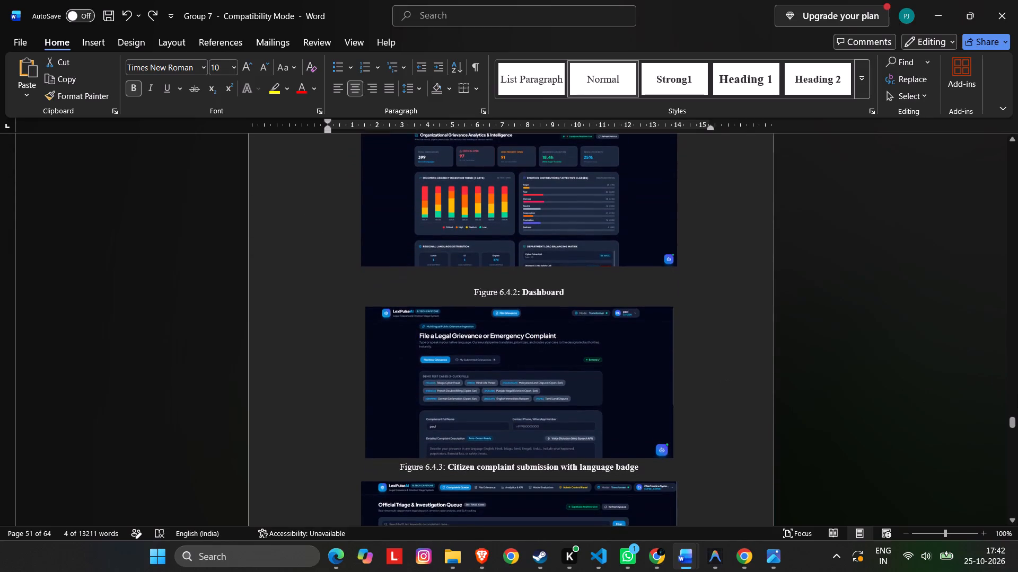
{"action": "left_click_drag", "start_coordinate": [1013, 417], "coordinate": [1010, 454]}
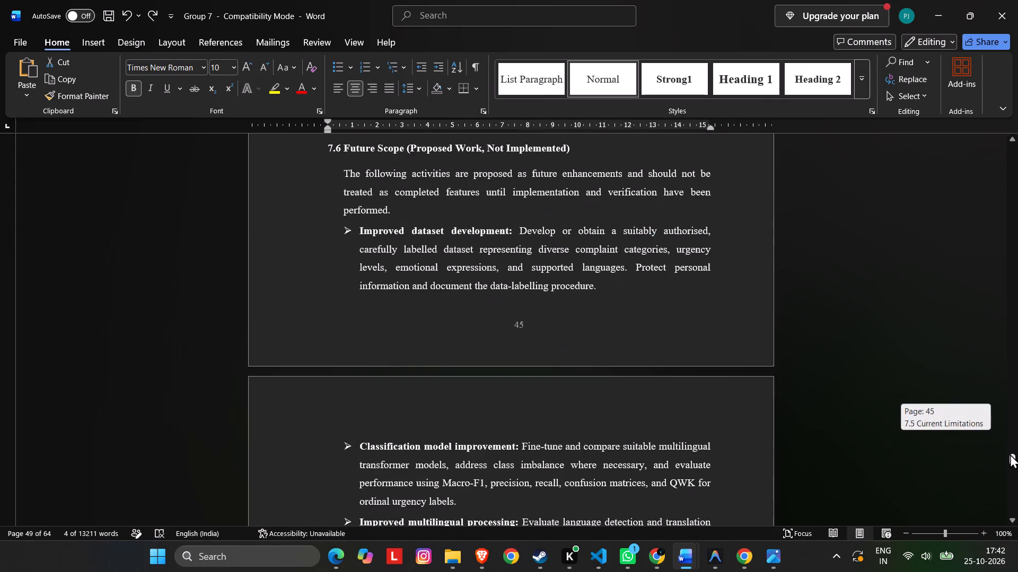
{"action": "left_click_drag", "start_coordinate": [1010, 454], "coordinate": [1010, 461]}
{"action": "scroll", "coordinate": [671, 392], "scroll_direction": "down", "scroll_amount": 3}
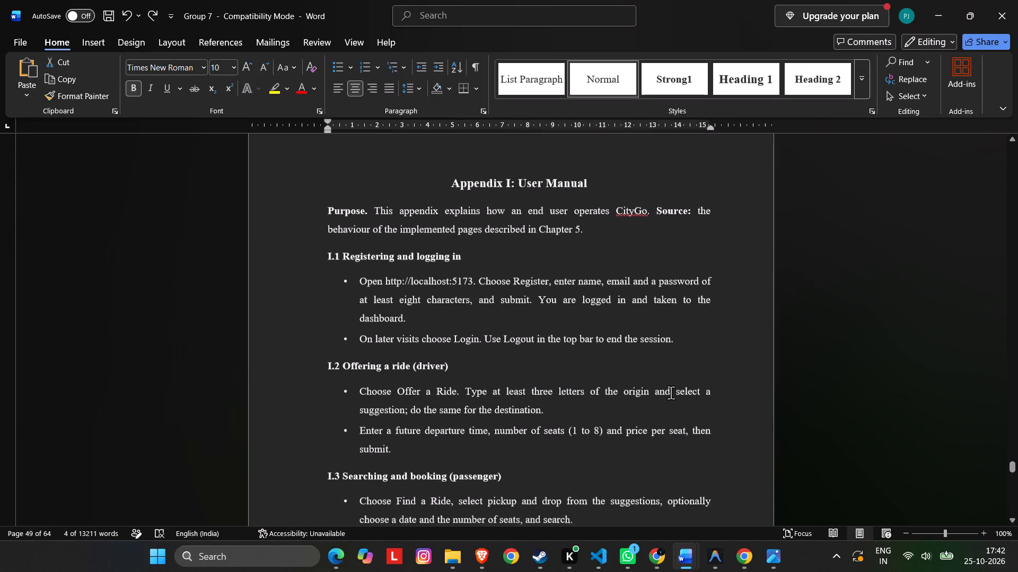
{"action": "scroll", "coordinate": [671, 392], "scroll_direction": "down", "scroll_amount": 2}
{"action": "left_click_drag", "start_coordinate": [327, 229], "coordinate": [364, 277]}
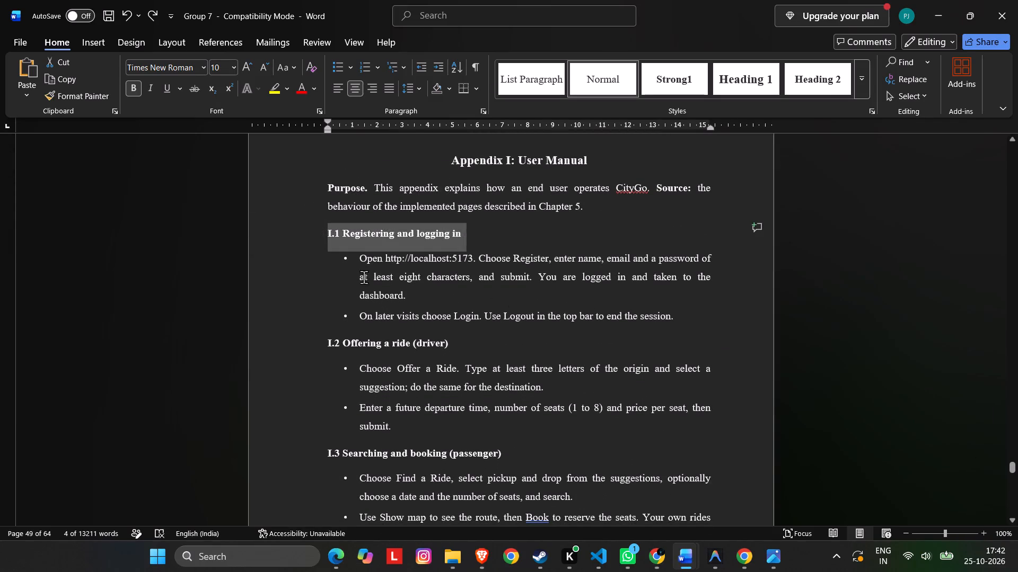
{"action": "left_click_drag", "start_coordinate": [364, 277], "coordinate": [490, 535]}
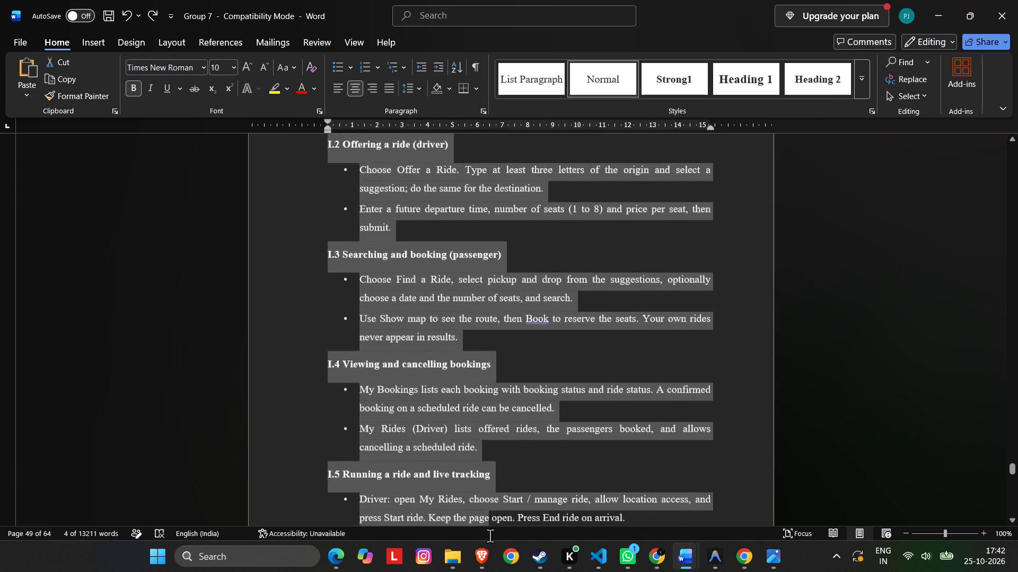
{"action": "left_click_drag", "start_coordinate": [490, 535], "coordinate": [580, 332]}
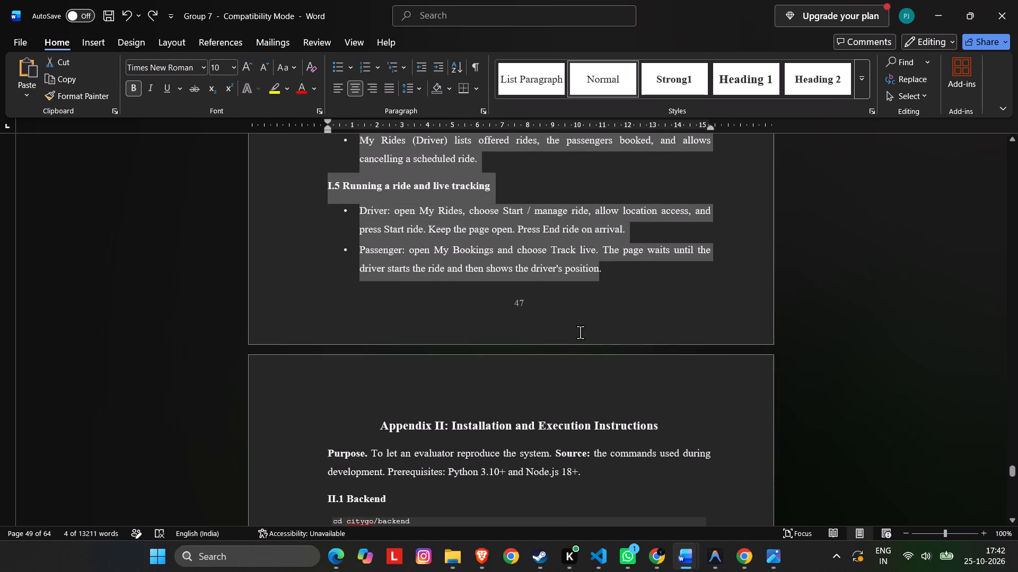
{"action": "left_click_drag", "start_coordinate": [580, 332], "coordinate": [630, 281]}
{"action": "key", "text": "ctrl+v"}
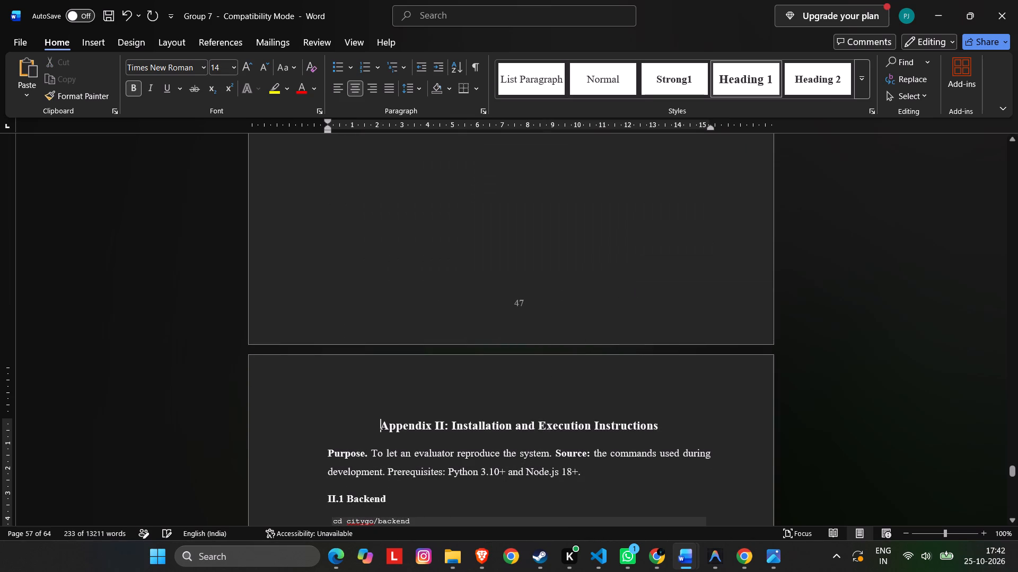
Set the line spacing of sections I.1 to I.5 in Group 7's Appendix I: User Manual to 1.5.
{"action": "scroll", "coordinate": [630, 281], "scroll_direction": "up", "scroll_amount": 20}
{"action": "scroll", "coordinate": [630, 281], "scroll_direction": "up", "scroll_amount": 8}
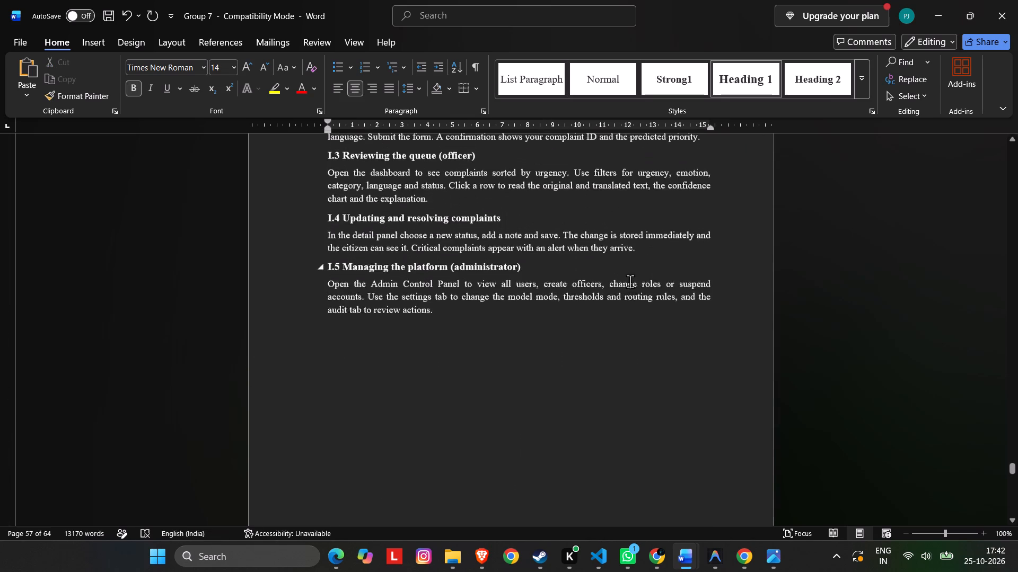
{"action": "scroll", "coordinate": [630, 281], "scroll_direction": "up", "scroll_amount": 17}
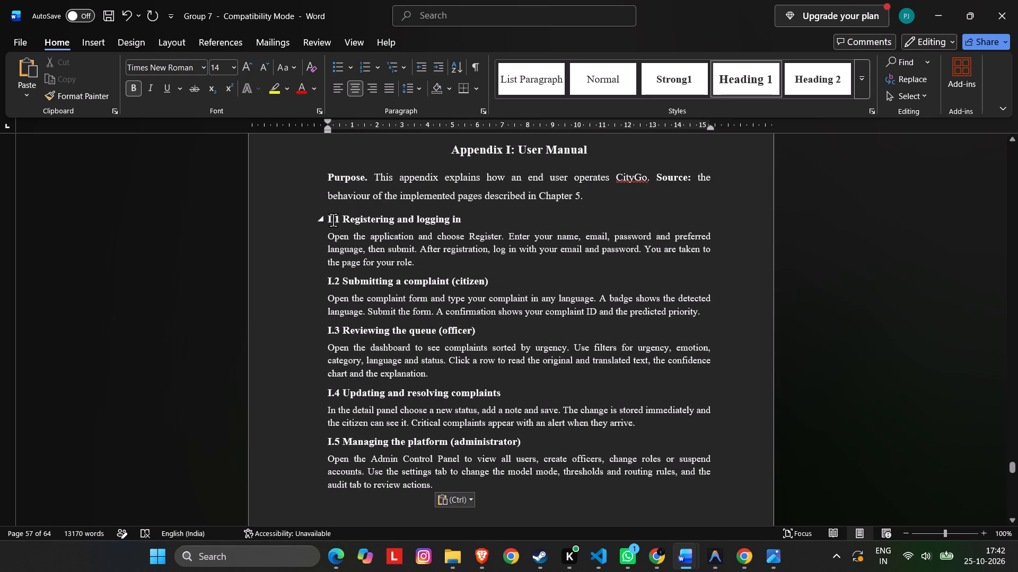
{"action": "left_click_drag", "start_coordinate": [329, 220], "coordinate": [427, 355]}
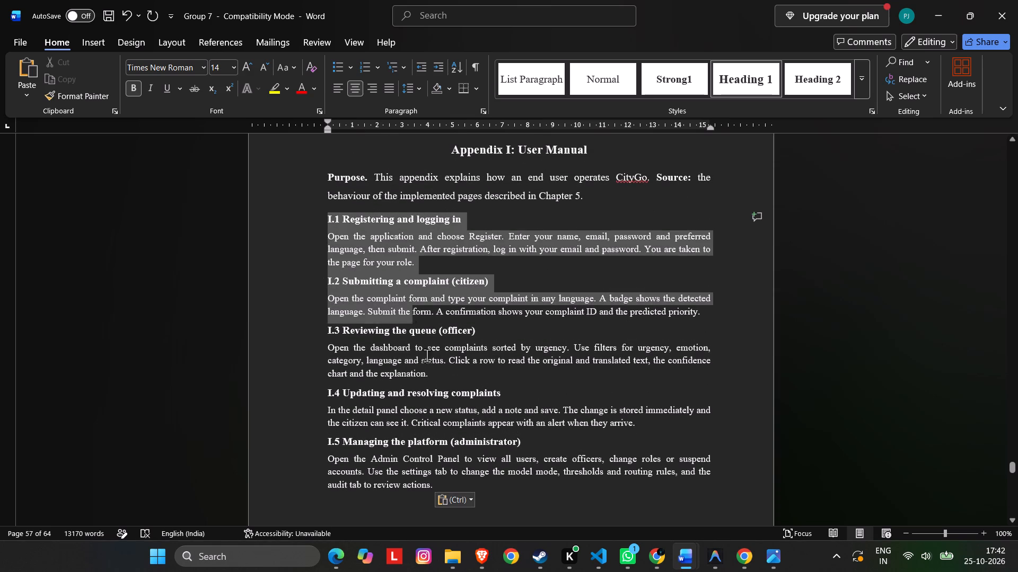
{"action": "left_click_drag", "start_coordinate": [427, 355], "coordinate": [466, 484]}
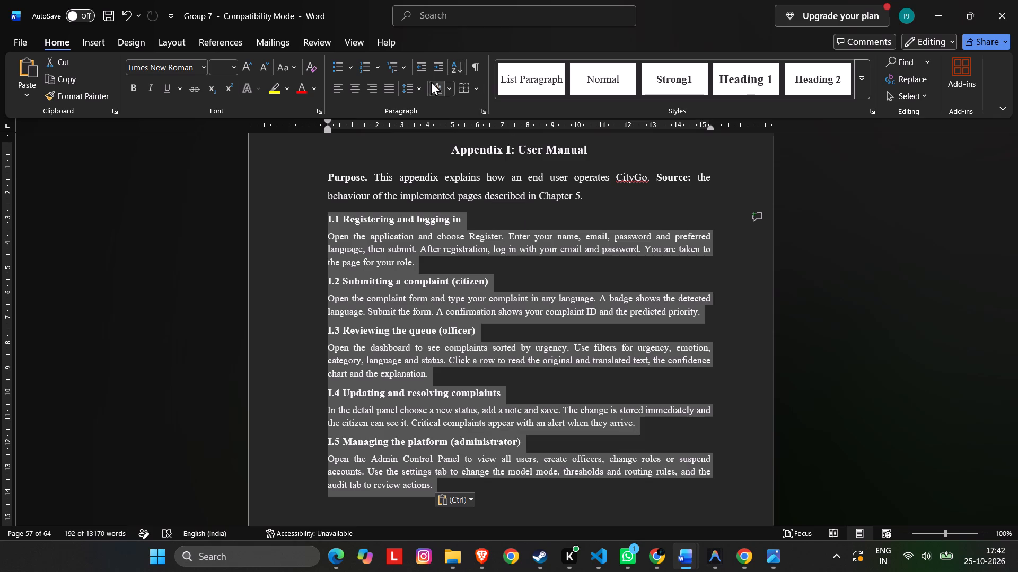
{"action": "left_click", "coordinate": [418, 86]}
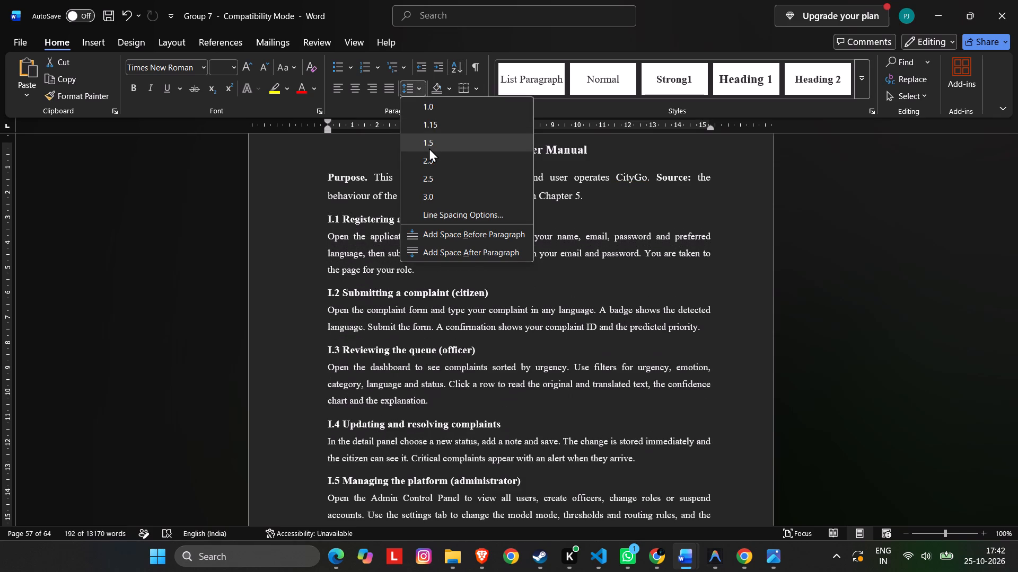
{"action": "left_click", "coordinate": [429, 148]}
{"action": "left_click", "coordinate": [575, 273]}
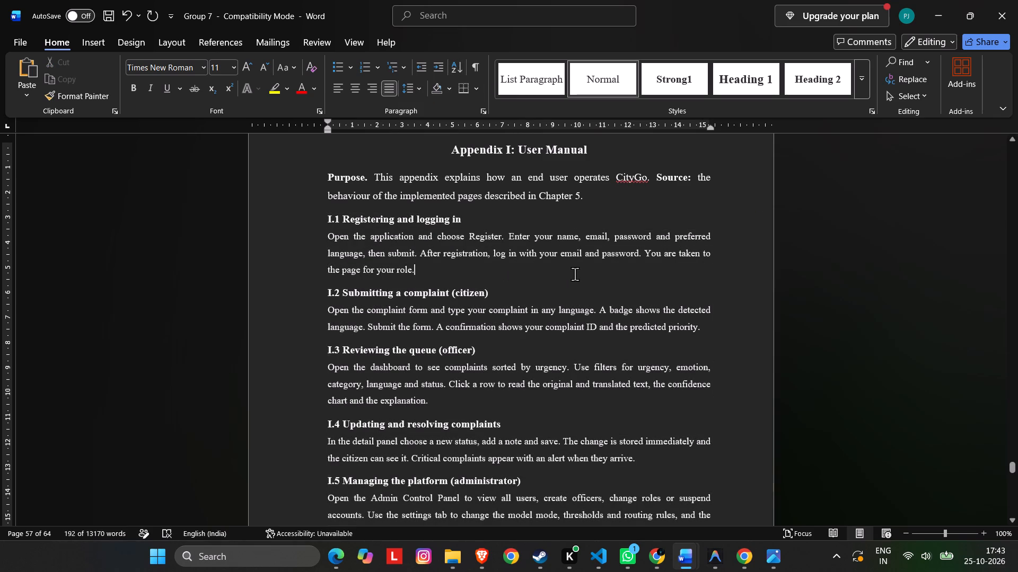
Check the layout of Appendix I's sections and read through Appendix II: Installation and Execution Instructions.
{"action": "scroll", "coordinate": [573, 275], "scroll_direction": "down", "scroll_amount": 6}
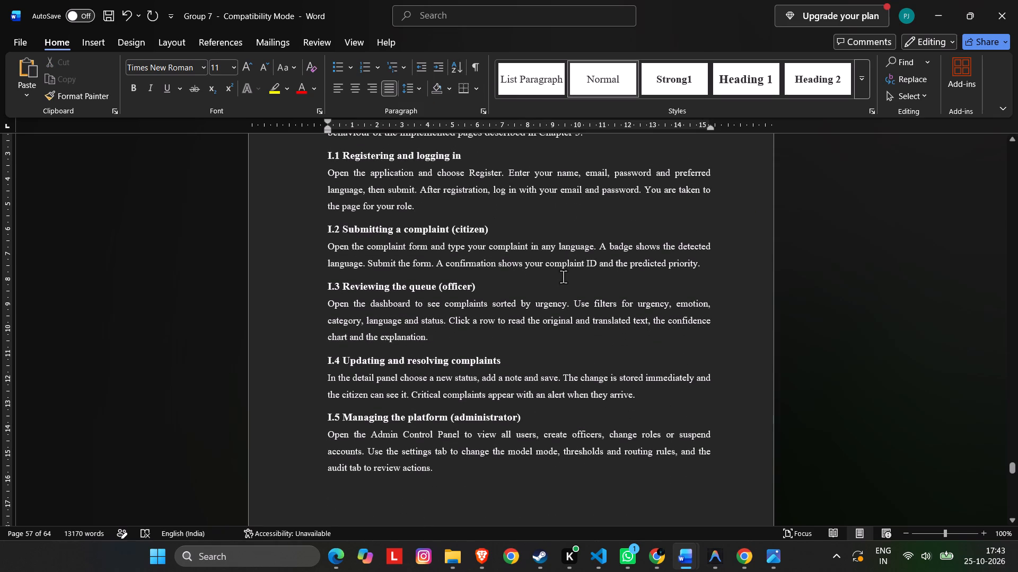
{"action": "left_click_drag", "start_coordinate": [558, 262], "coordinate": [536, 262]}
{"action": "left_click", "coordinate": [642, 291]}
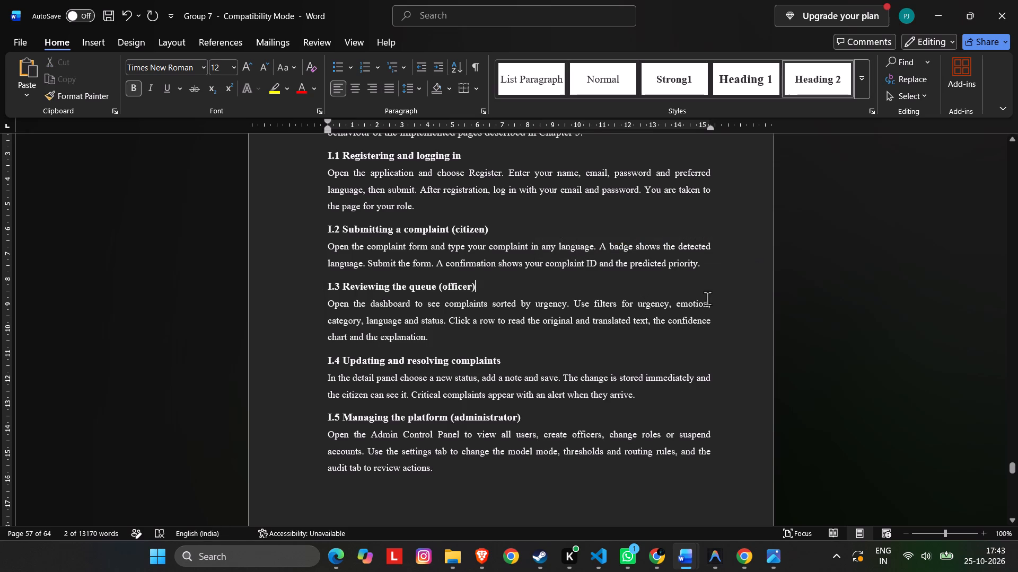
{"action": "scroll", "coordinate": [710, 301], "scroll_direction": "down", "scroll_amount": 17}
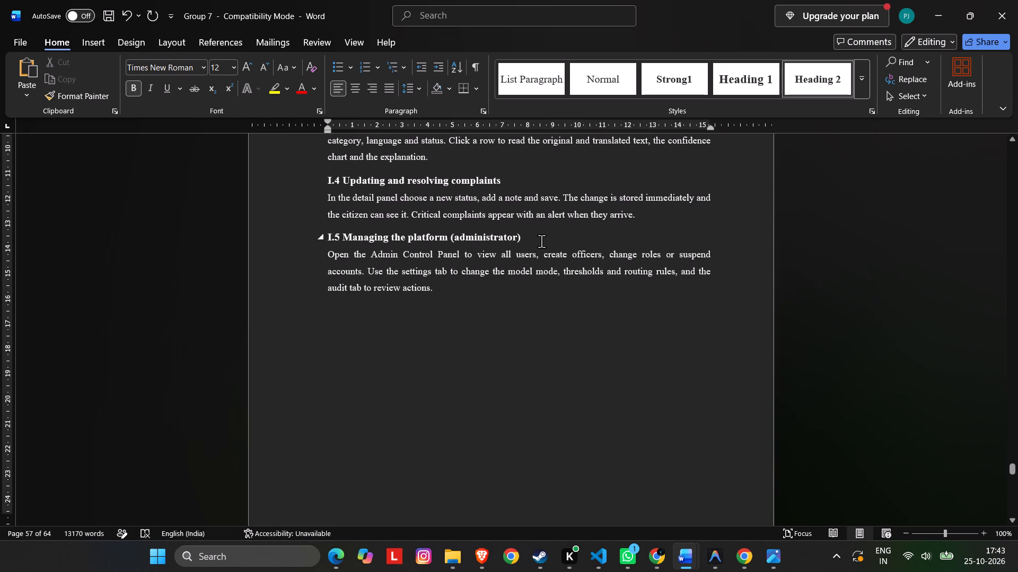
{"action": "left_click_drag", "start_coordinate": [541, 241], "coordinate": [484, 244]}
{"action": "left_click", "coordinate": [540, 292]}
{"action": "left_click_drag", "start_coordinate": [548, 269], "coordinate": [499, 269]}
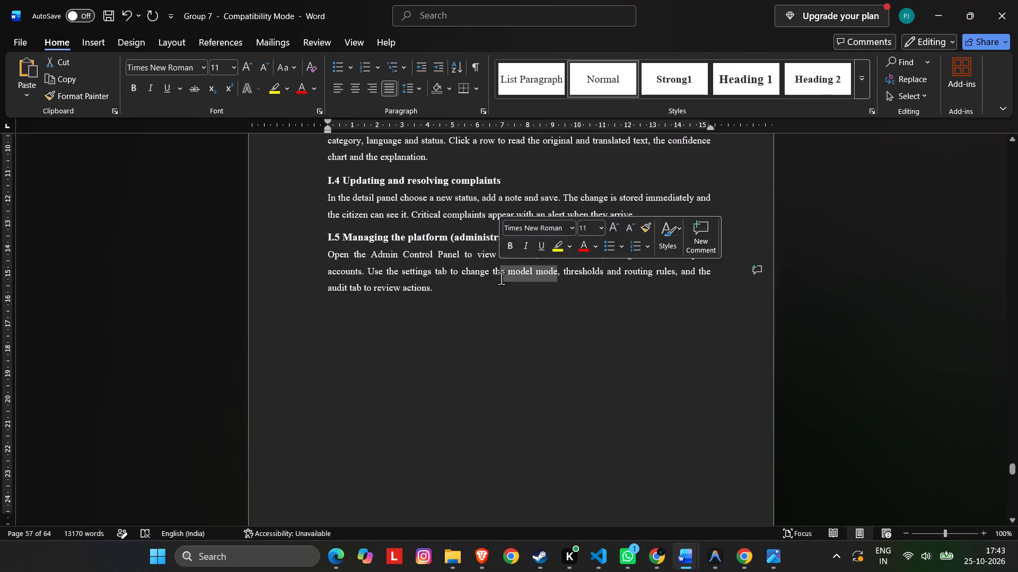
{"action": "scroll", "coordinate": [576, 324], "scroll_direction": "down", "scroll_amount": 1}
{"action": "left_click", "coordinate": [576, 320]}
{"action": "scroll", "coordinate": [589, 355], "scroll_direction": "down", "scroll_amount": 7}
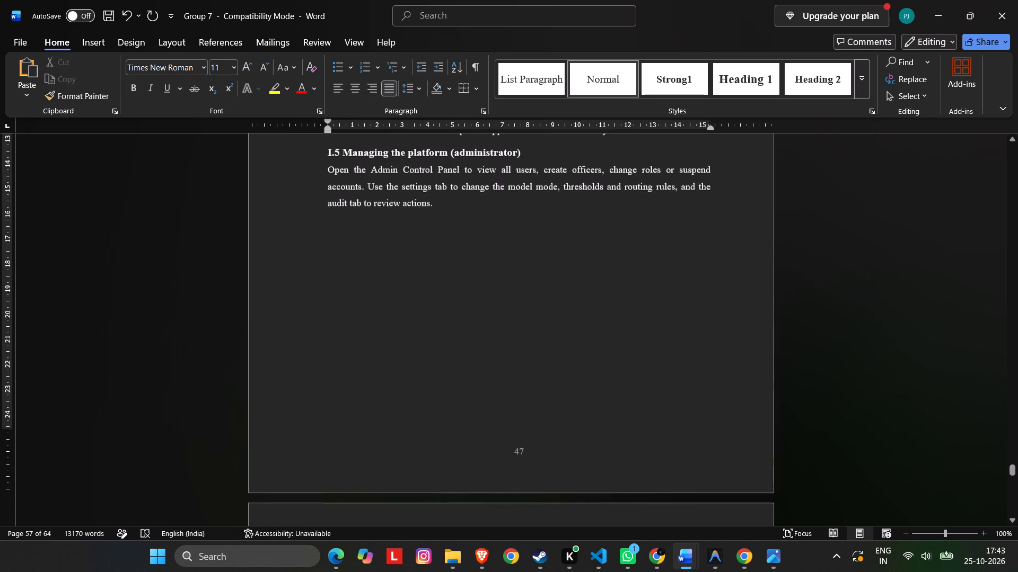
{"action": "scroll", "coordinate": [591, 365], "scroll_direction": "down", "scroll_amount": 17}
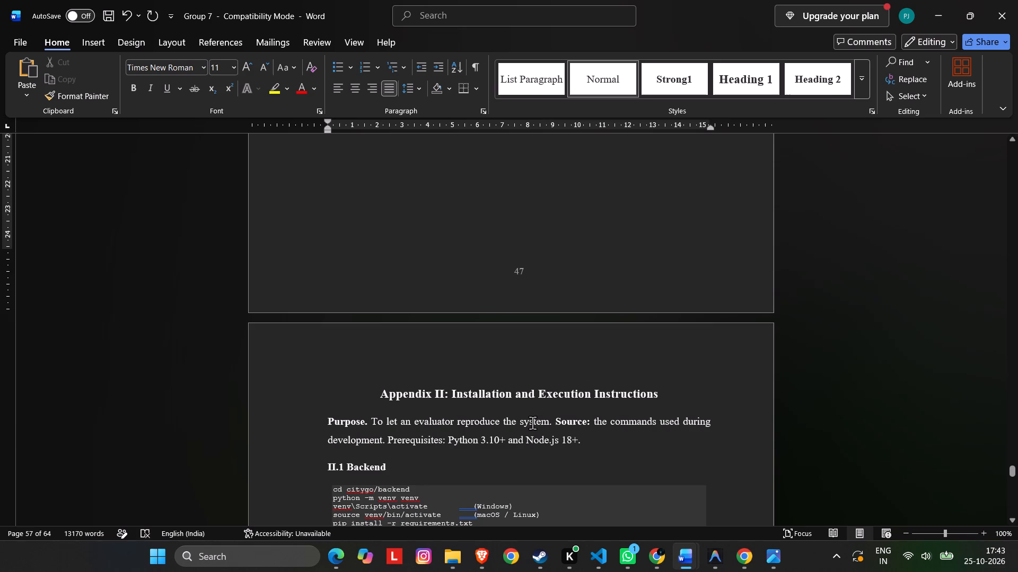
{"action": "left_click", "coordinate": [532, 423]}
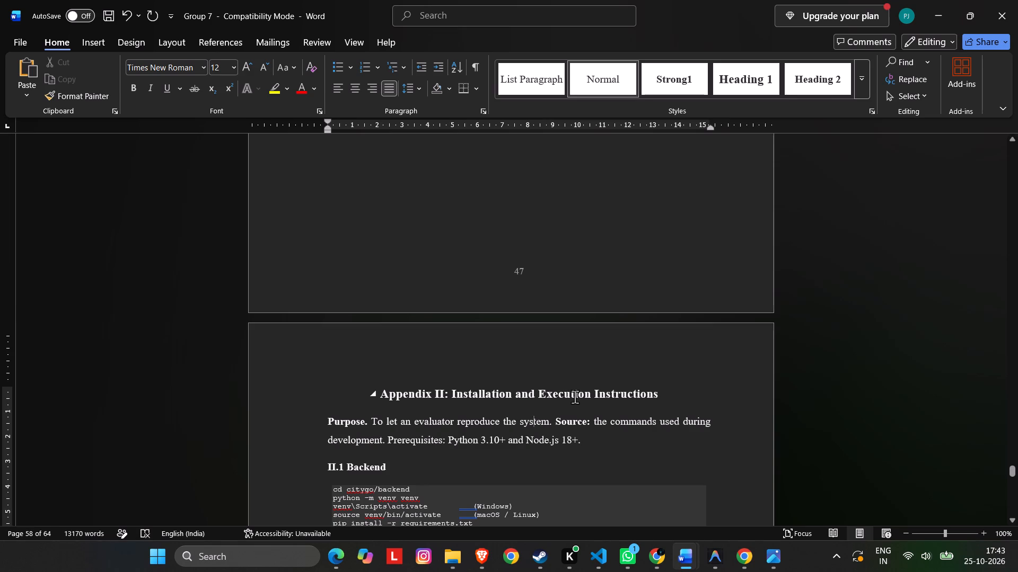
{"action": "left_click", "coordinate": [575, 396]}
{"action": "scroll", "coordinate": [578, 404], "scroll_direction": "down", "scroll_amount": 14}
{"action": "scroll", "coordinate": [537, 413], "scroll_direction": "down", "scroll_amount": 7}
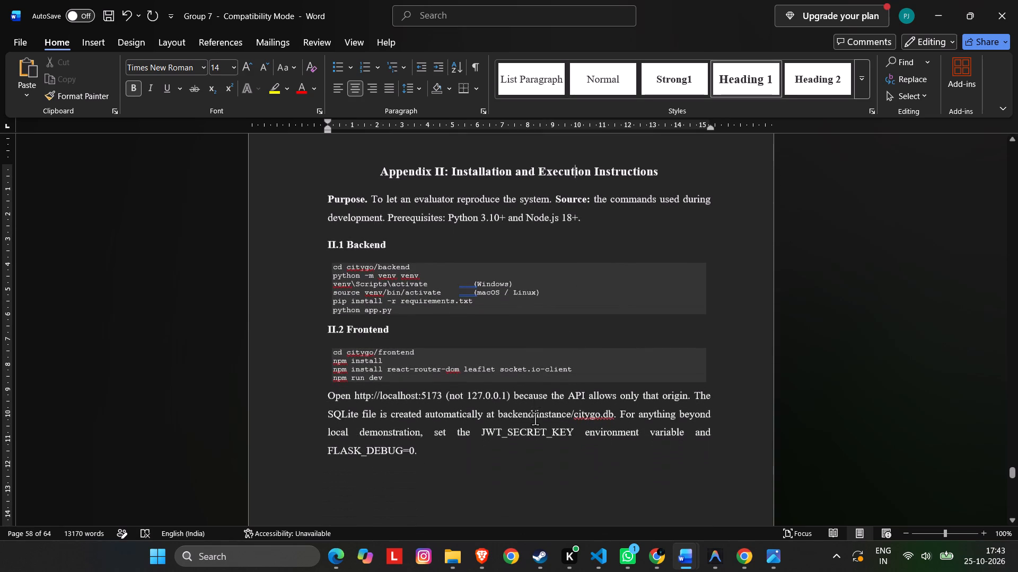
{"action": "left_click", "coordinate": [534, 415]}
{"action": "scroll", "coordinate": [539, 412], "scroll_direction": "up", "scroll_amount": 7}
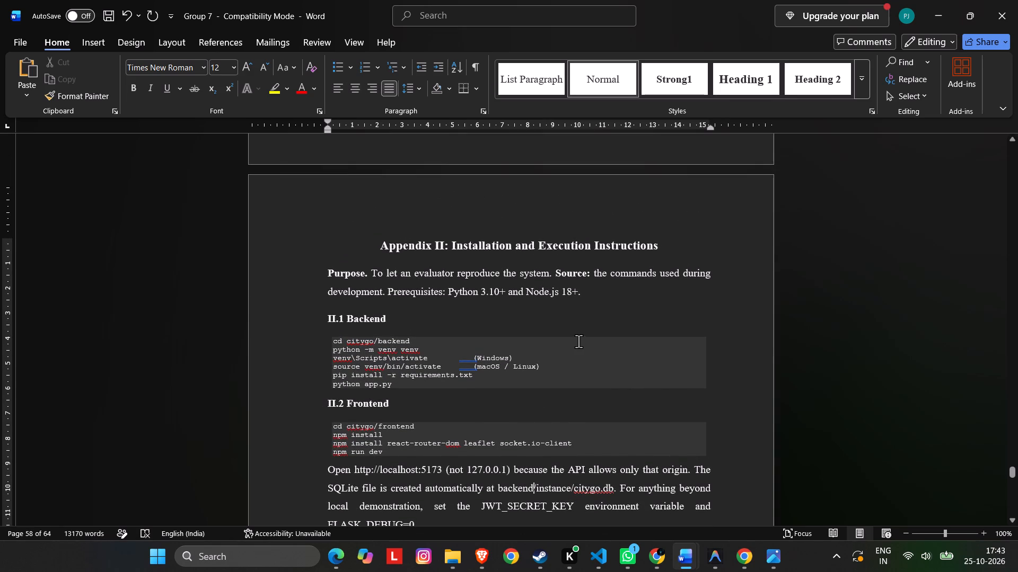
{"action": "scroll", "coordinate": [578, 342], "scroll_direction": "down", "scroll_amount": 9}
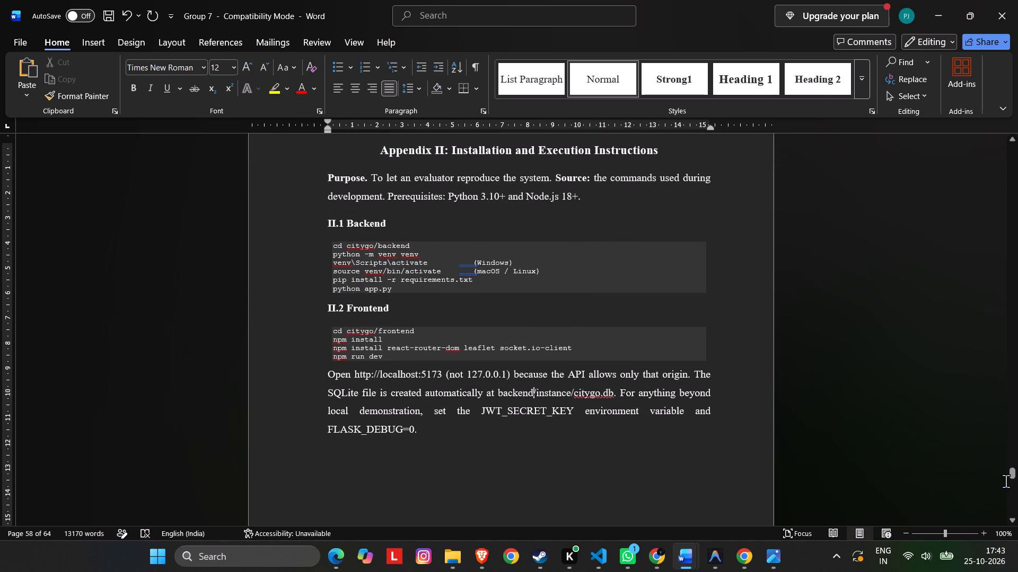
Review the future-work bullets before the appendices and Appendix I: User Manual from its purpose paragraph to section I.5.
{"action": "left_click_drag", "start_coordinate": [1015, 472], "coordinate": [1012, 461]}
{"action": "left_click", "coordinate": [628, 357]}
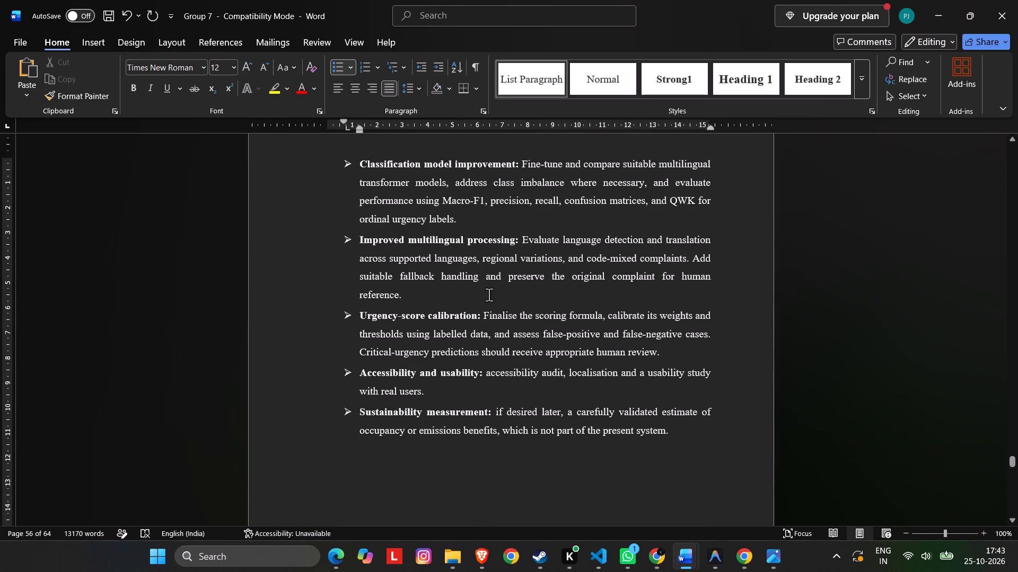
{"action": "scroll", "coordinate": [1017, 494], "scroll_direction": "down", "scroll_amount": 19}
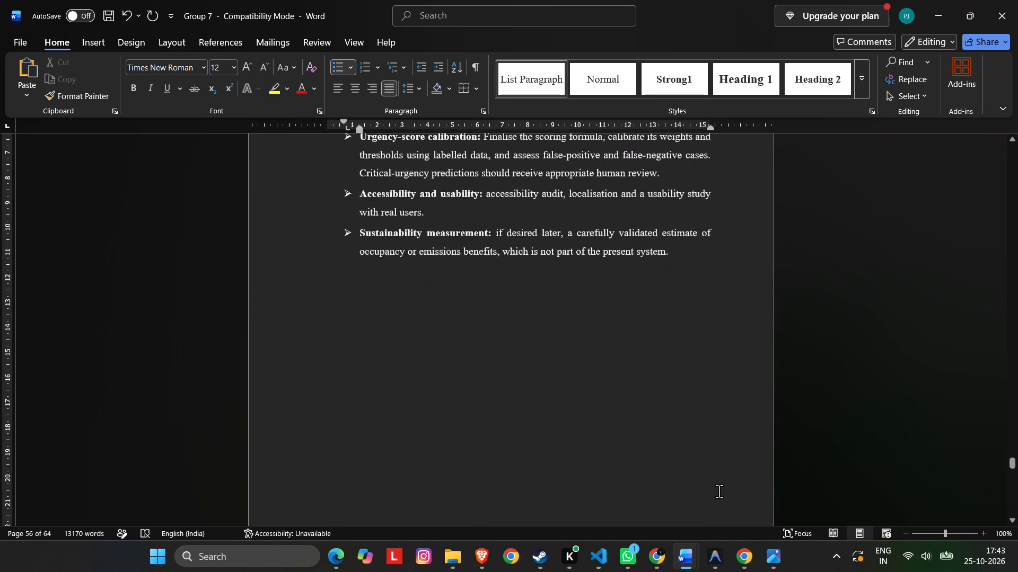
{"action": "scroll", "coordinate": [719, 491], "scroll_direction": "down", "scroll_amount": 20}
{"action": "scroll", "coordinate": [719, 491], "scroll_direction": "down", "scroll_amount": 14}
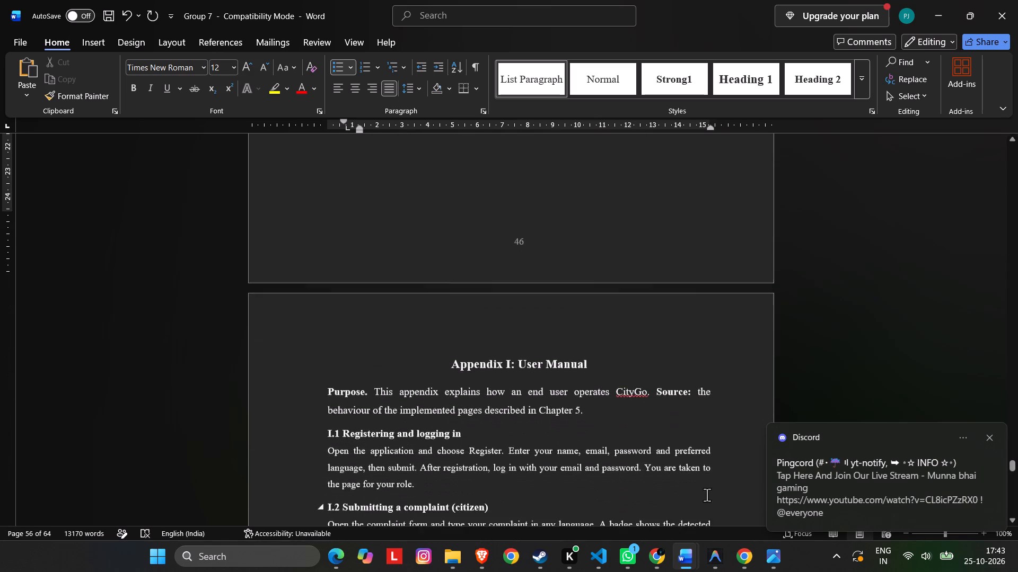
{"action": "scroll", "coordinate": [707, 495], "scroll_direction": "down", "scroll_amount": 6}
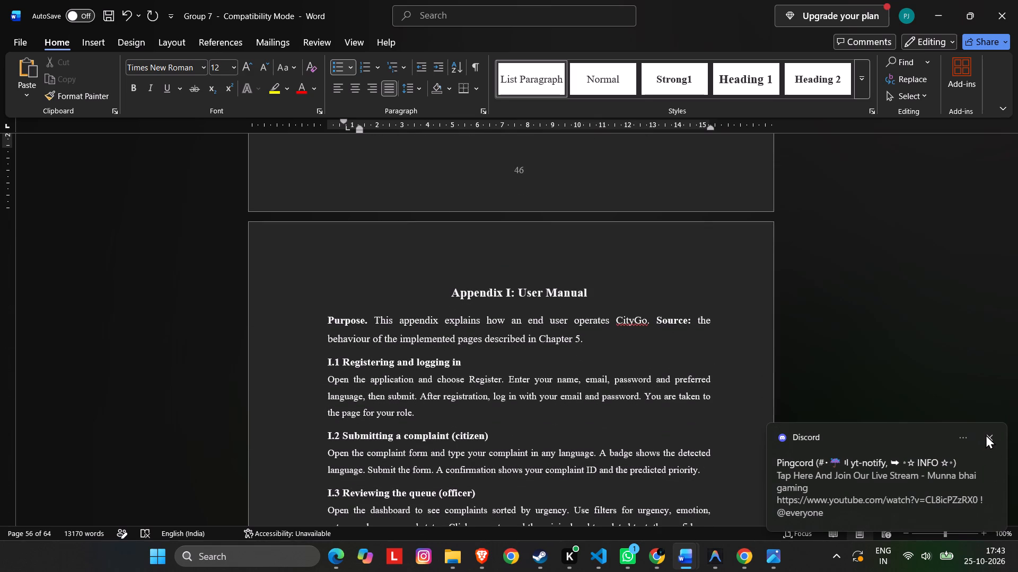
{"action": "left_click", "coordinate": [986, 434]}
{"action": "left_click", "coordinate": [505, 291]}
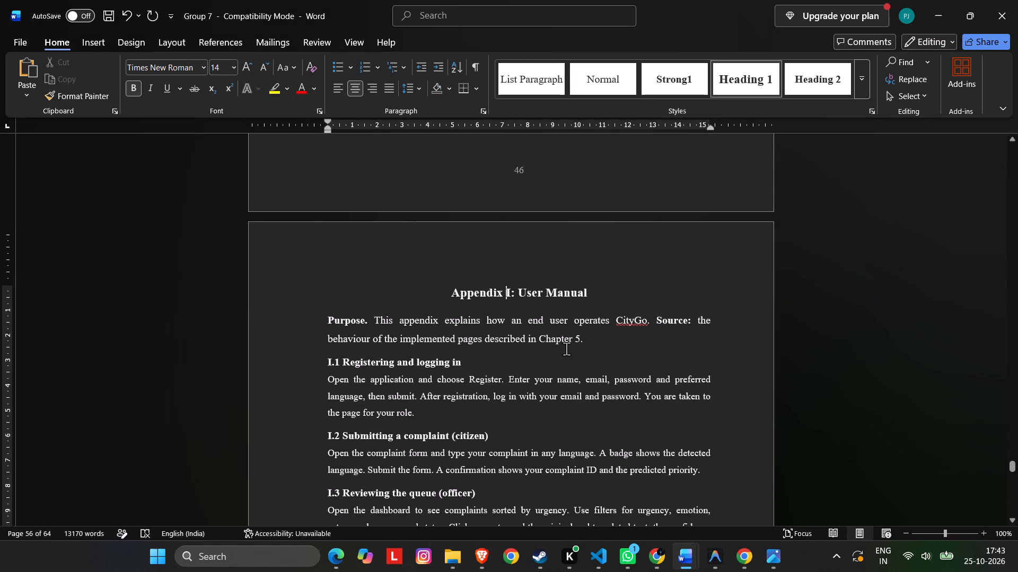
{"action": "scroll", "coordinate": [575, 362], "scroll_direction": "up", "scroll_amount": 6}
{"action": "scroll", "coordinate": [575, 374], "scroll_direction": "down", "scroll_amount": 1}
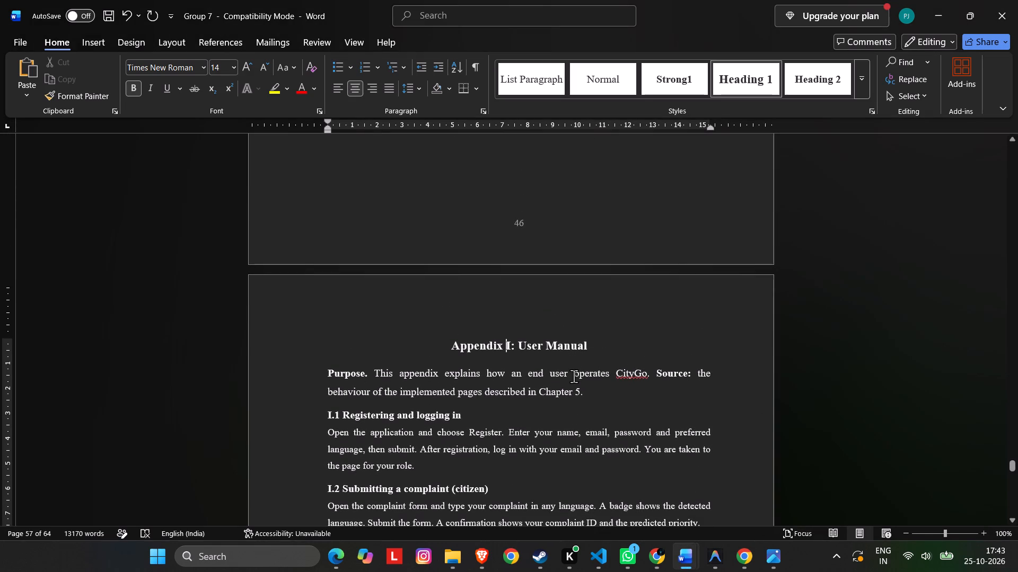
{"action": "scroll", "coordinate": [569, 385], "scroll_direction": "down", "scroll_amount": 5}
{"action": "scroll", "coordinate": [680, 468], "scroll_direction": "down", "scroll_amount": 6}
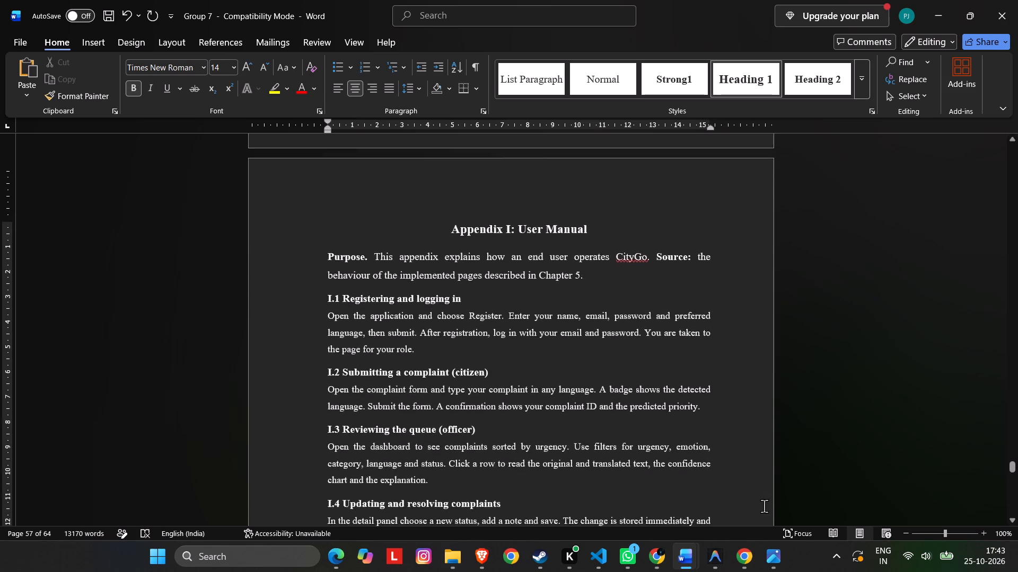
{"action": "scroll", "coordinate": [764, 506], "scroll_direction": "down", "scroll_amount": 20}
{"action": "scroll", "coordinate": [757, 506], "scroll_direction": "down", "scroll_amount": 16}
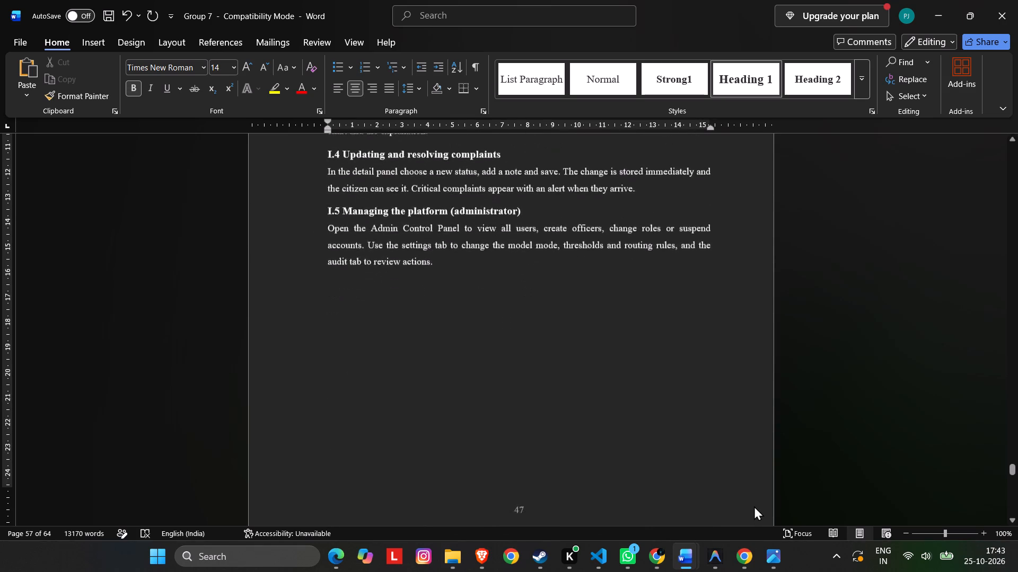
Examine Appendix II's purpose paragraph, II.1 Backend and II.2 Frontend commands and closing paragraph for leftover CityGo content.
{"action": "scroll", "coordinate": [754, 506], "scroll_direction": "down", "scroll_amount": 18}
{"action": "scroll", "coordinate": [725, 508], "scroll_direction": "down", "scroll_amount": 7}
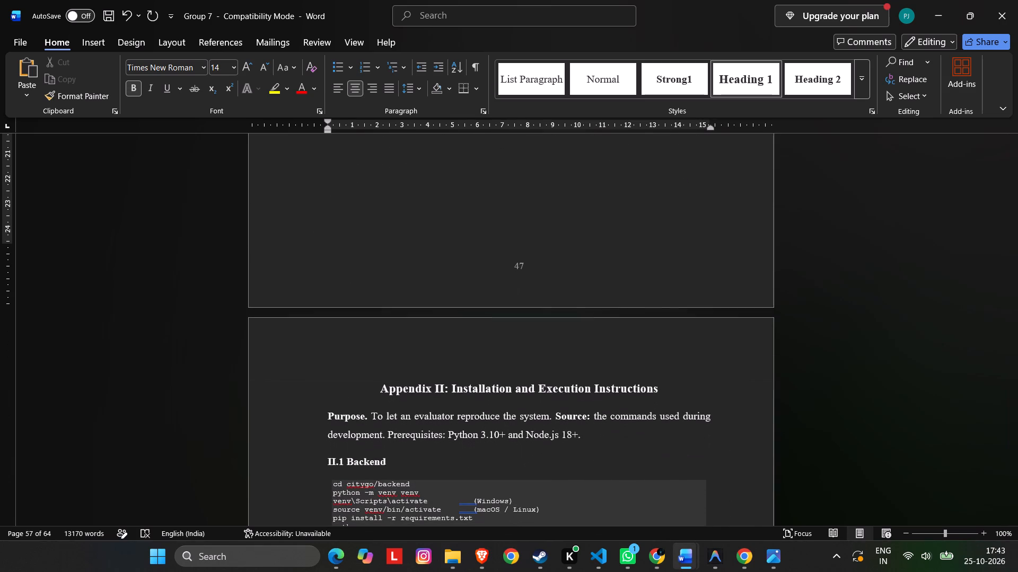
{"action": "scroll", "coordinate": [684, 571], "scroll_direction": "down", "scroll_amount": 6}
{"action": "scroll", "coordinate": [587, 388], "scroll_direction": "down", "scroll_amount": 6}
{"action": "left_click", "coordinate": [497, 355]}
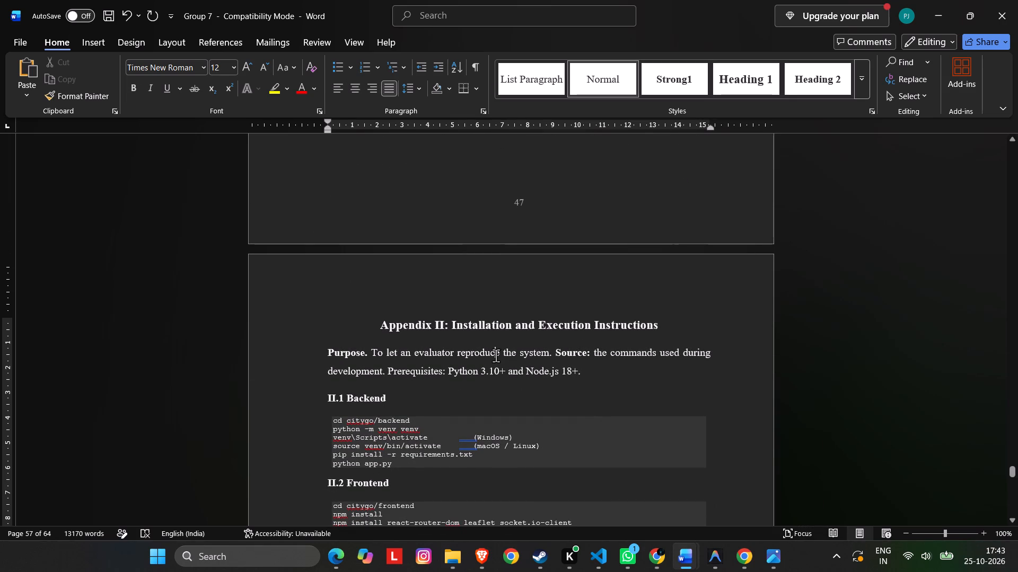
{"action": "scroll", "coordinate": [502, 369], "scroll_direction": "down", "scroll_amount": 4}
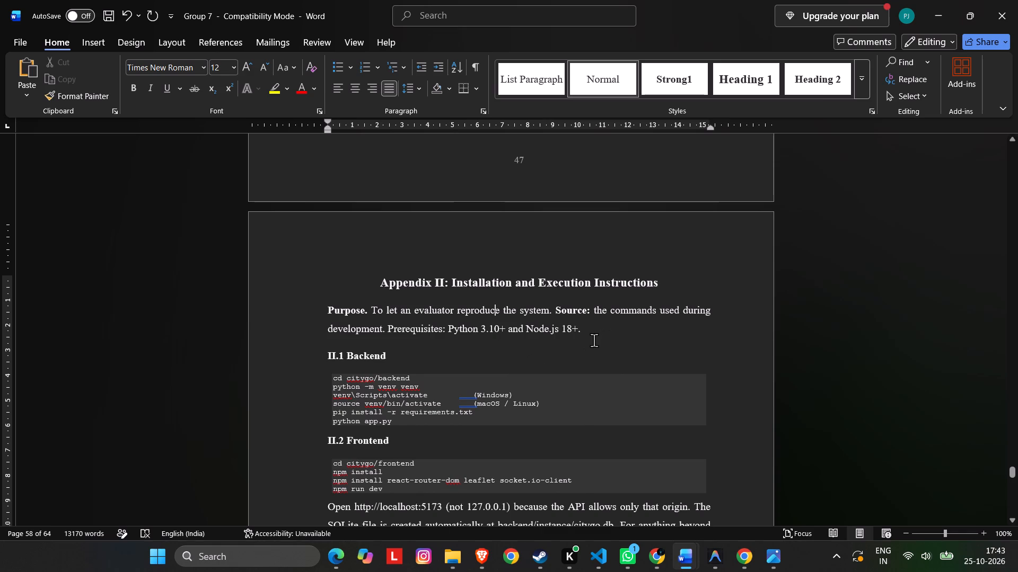
{"action": "left_click", "coordinate": [354, 310]}
{"action": "left_click", "coordinate": [506, 279]}
{"action": "scroll", "coordinate": [677, 346], "scroll_direction": "down", "scroll_amount": 6}
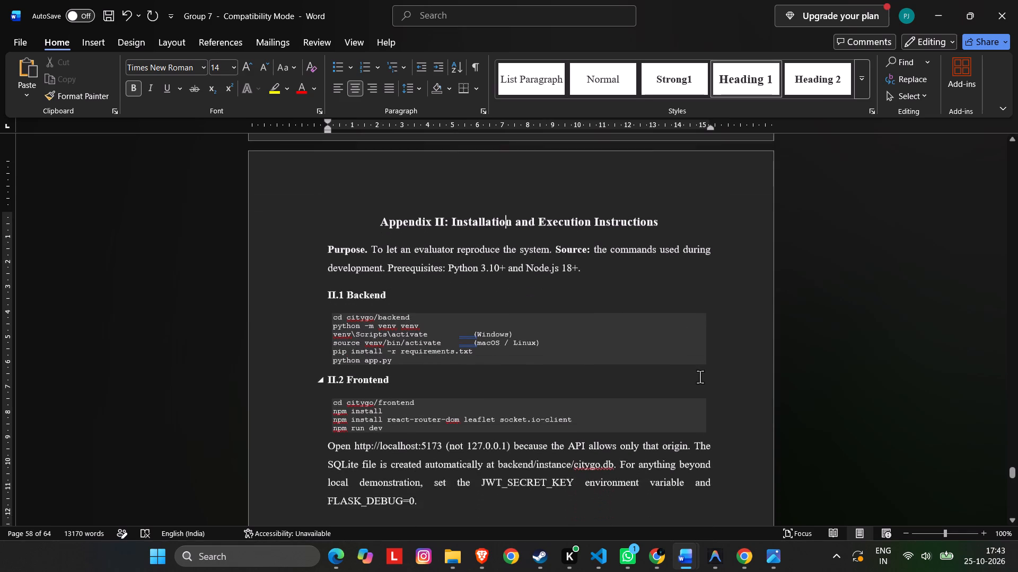
{"action": "scroll", "coordinate": [699, 378], "scroll_direction": "down", "scroll_amount": 6}
{"action": "left_click", "coordinate": [368, 312]}
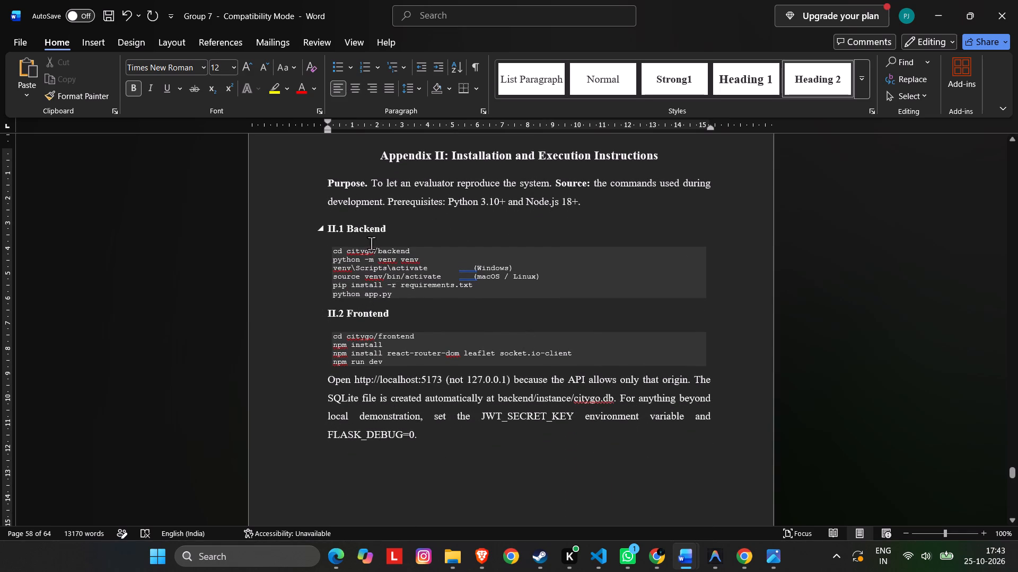
{"action": "left_click", "coordinate": [372, 225]}
{"action": "left_click", "coordinate": [424, 394]}
{"action": "scroll", "coordinate": [568, 422], "scroll_direction": "down", "scroll_amount": 7}
{"action": "scroll", "coordinate": [589, 437], "scroll_direction": "down", "scroll_amount": 20}
{"action": "scroll", "coordinate": [589, 437], "scroll_direction": "down", "scroll_amount": 18}
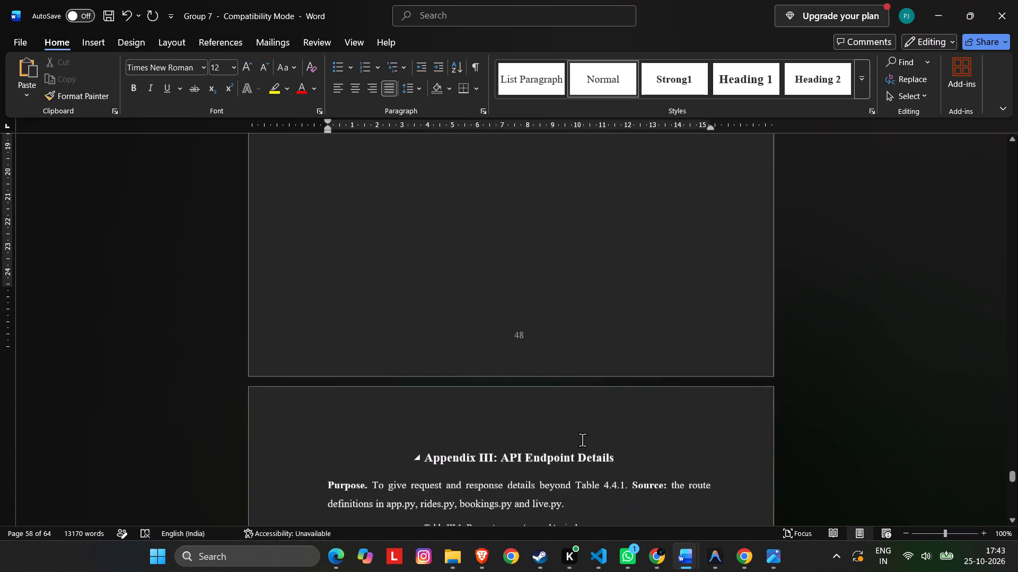
{"action": "scroll", "coordinate": [581, 441], "scroll_direction": "up", "scroll_amount": 20}
{"action": "scroll", "coordinate": [581, 441], "scroll_direction": "up", "scroll_amount": 13}
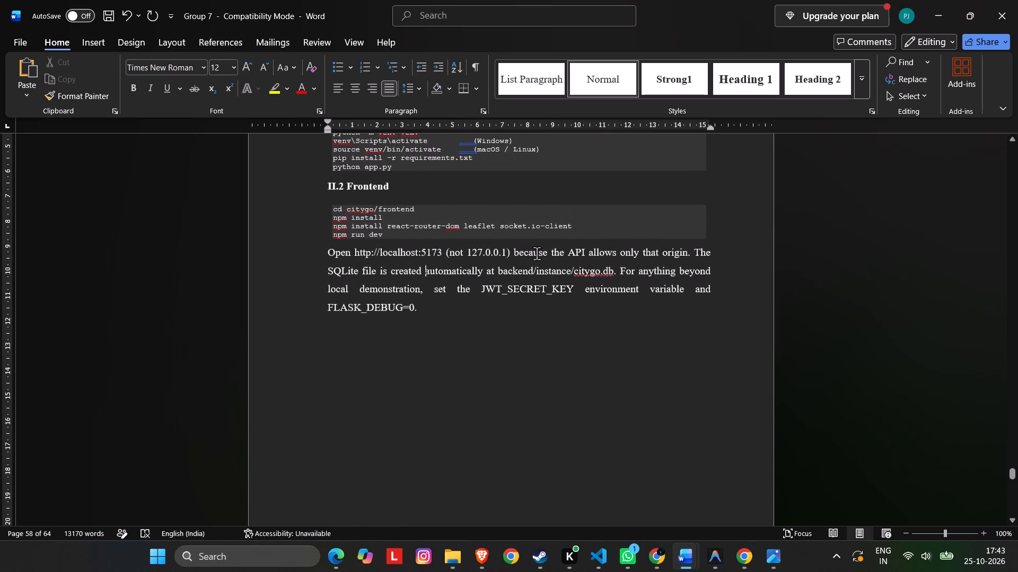
{"action": "left_click", "coordinate": [513, 219]}
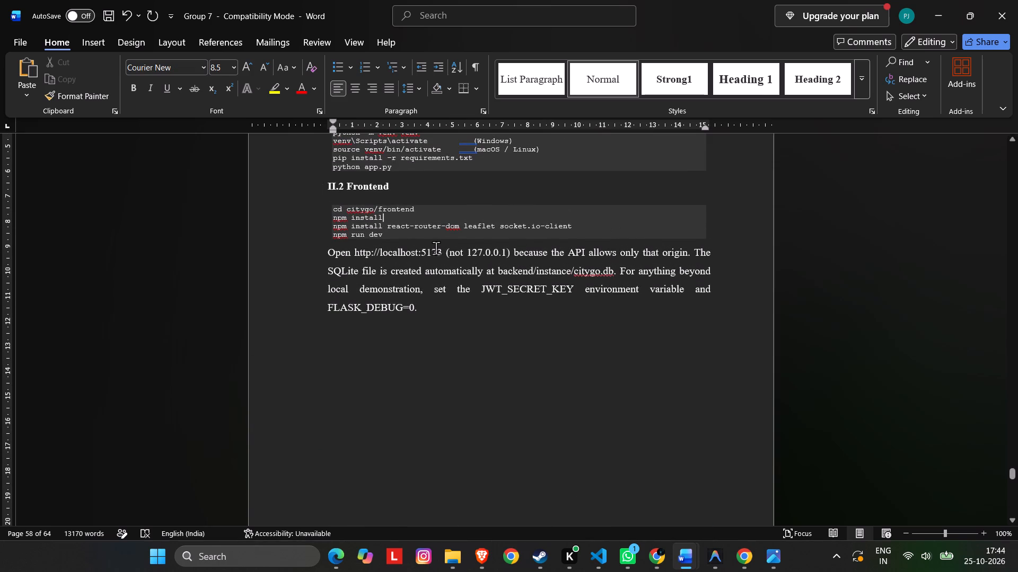
Replace Group 7's II.1 Backend commands with the full II.1 Back end block, model pull through uvicorn start, copied from LexTriage_Project_Report's Appendix II.
{"action": "key", "text": "alt+Tab"}
{"action": "left_click", "coordinate": [608, 359]}
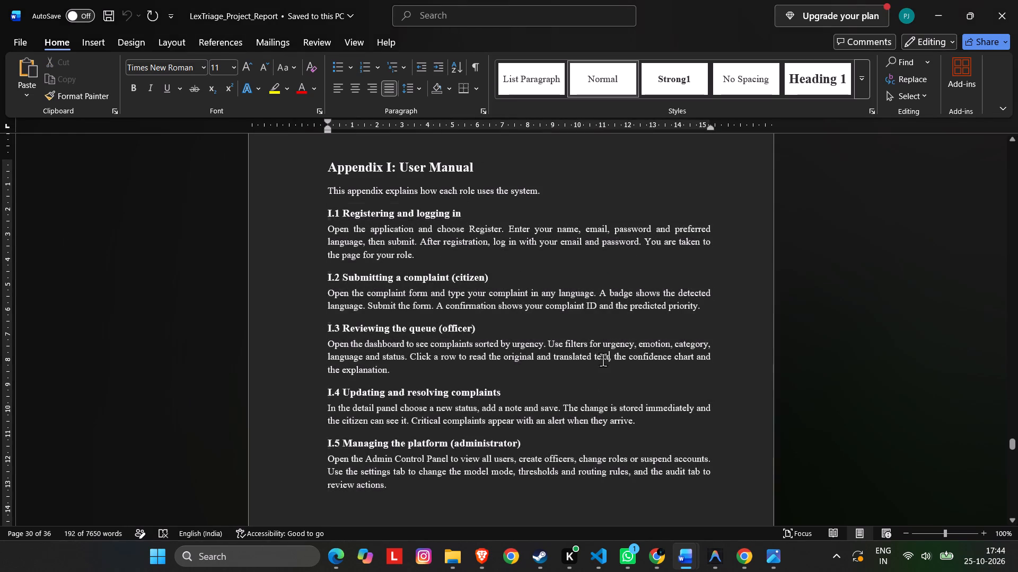
{"action": "scroll", "coordinate": [592, 379], "scroll_direction": "down", "scroll_amount": 20}
{"action": "scroll", "coordinate": [592, 379], "scroll_direction": "down", "scroll_amount": 19}
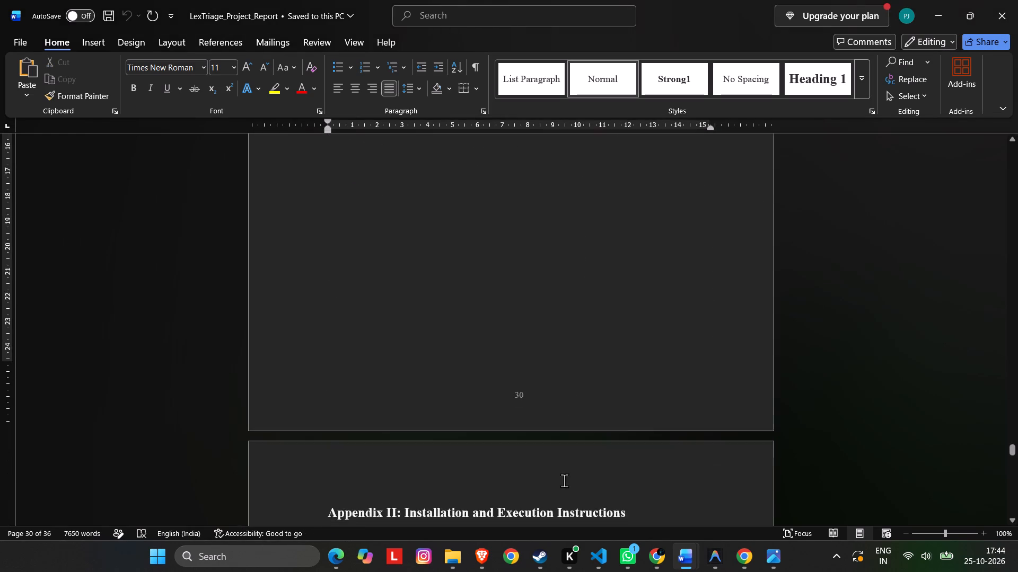
{"action": "scroll", "coordinate": [564, 480], "scroll_direction": "down", "scroll_amount": 20}
{"action": "scroll", "coordinate": [564, 481], "scroll_direction": "down", "scroll_amount": 4}
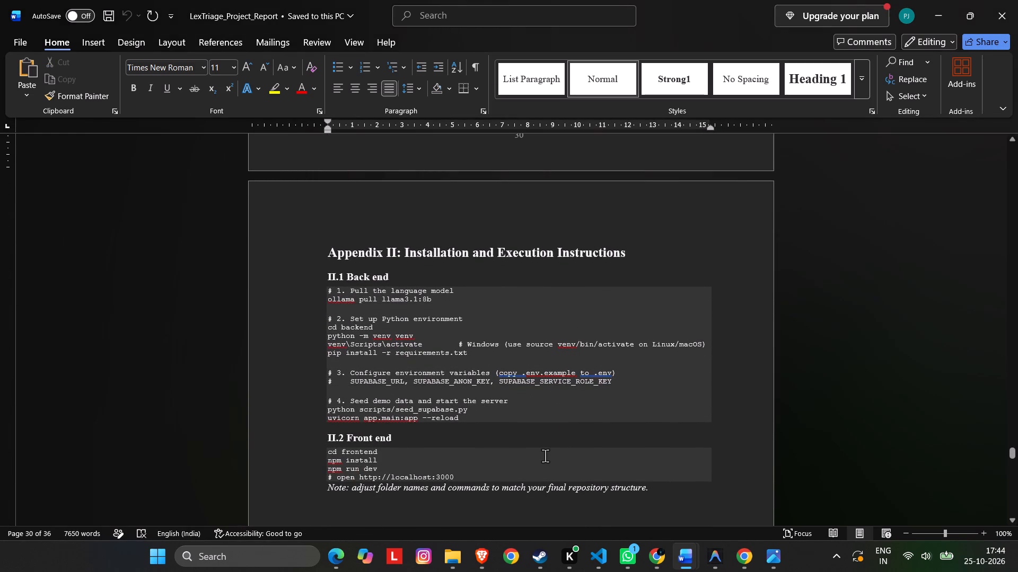
{"action": "key", "text": "alt+Tab"}
{"action": "scroll", "coordinate": [497, 387], "scroll_direction": "up", "scroll_amount": 6}
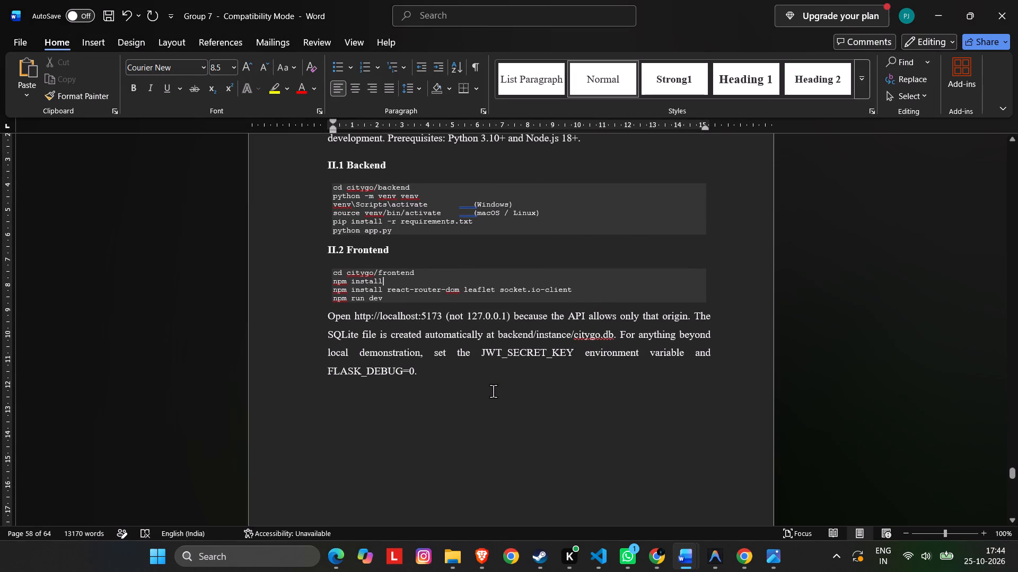
{"action": "key", "text": "alt+Tab"}
{"action": "scroll", "coordinate": [509, 444], "scroll_direction": "down", "scroll_amount": 5}
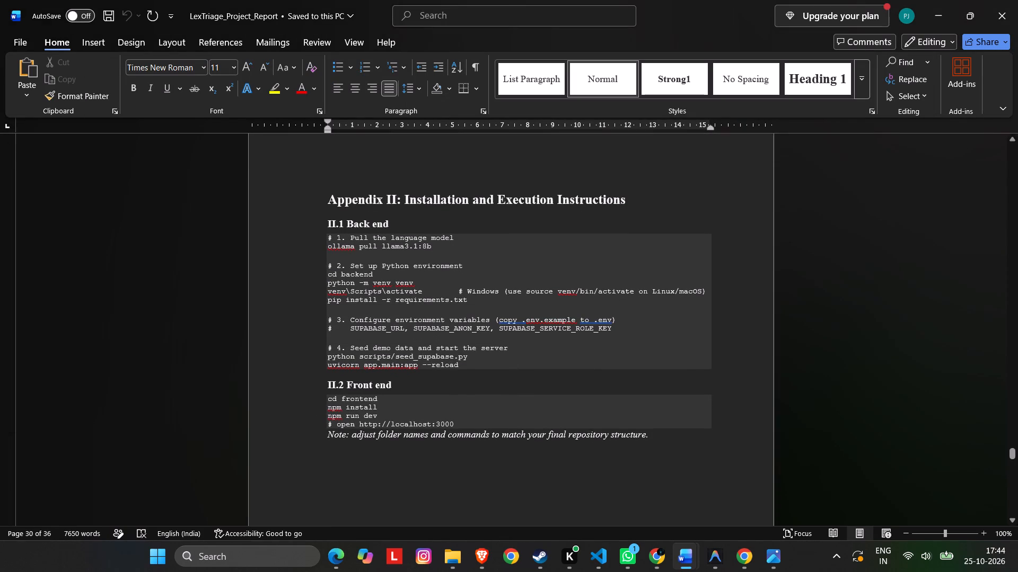
{"action": "left_click_drag", "start_coordinate": [468, 362], "coordinate": [334, 284]}
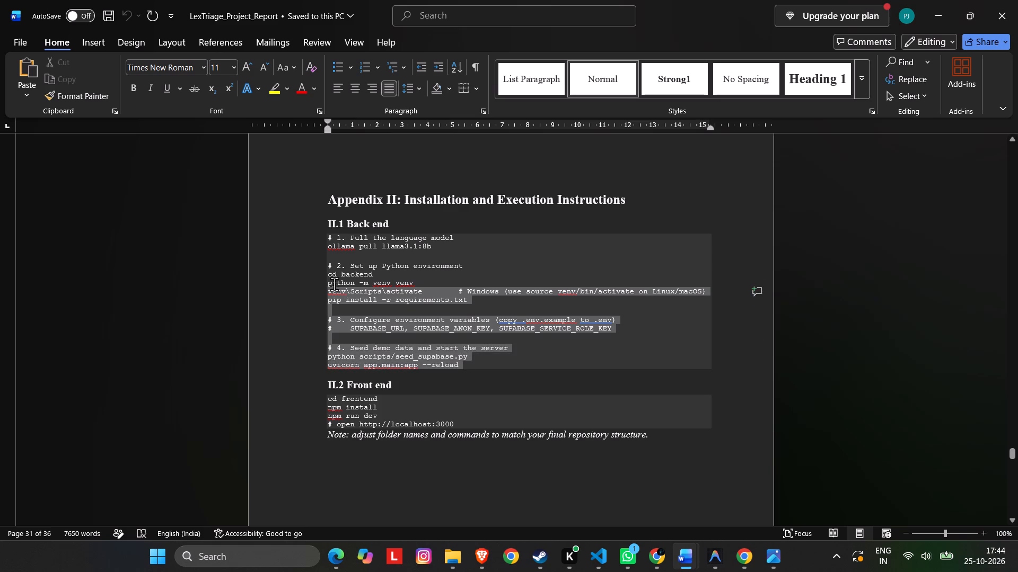
{"action": "left_click_drag", "start_coordinate": [334, 284], "coordinate": [326, 238]}
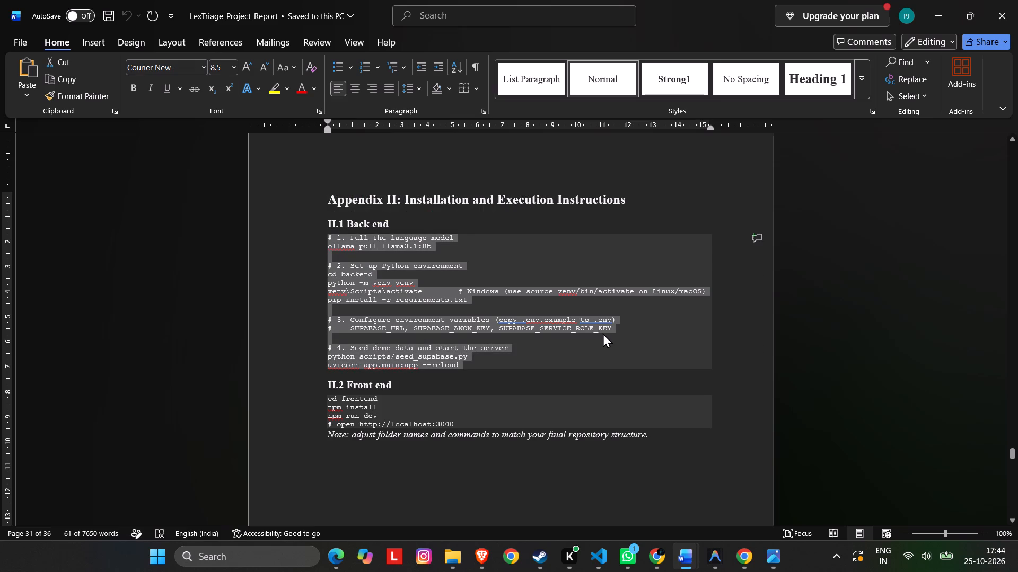
{"action": "key", "text": "ctrl+c"}
{"action": "key", "text": "alt+Tab"}
{"action": "key", "text": "alt+Tab"}
{"action": "key", "text": "alt+Tab"}
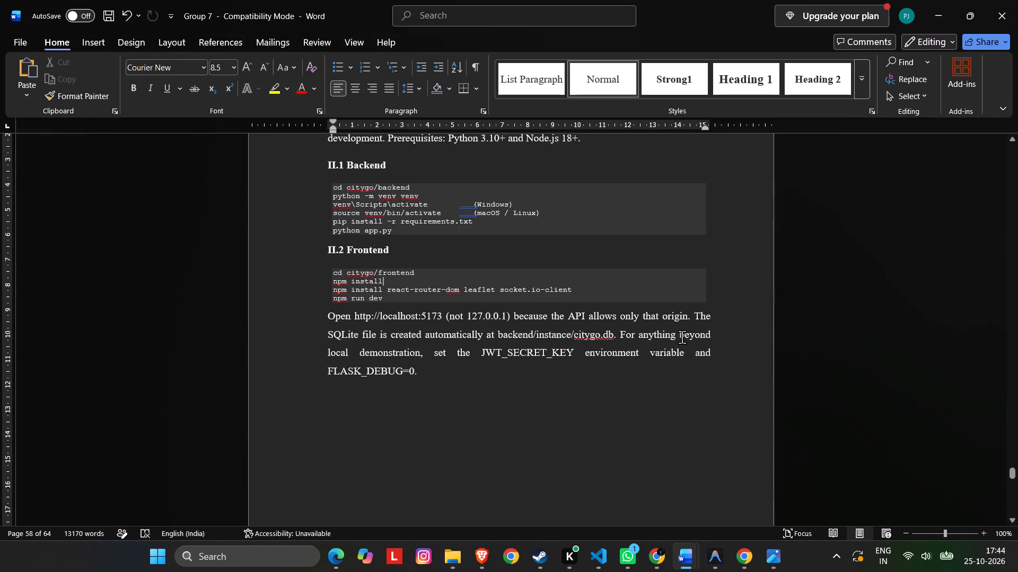
{"action": "left_click_drag", "start_coordinate": [407, 228], "coordinate": [401, 227]}
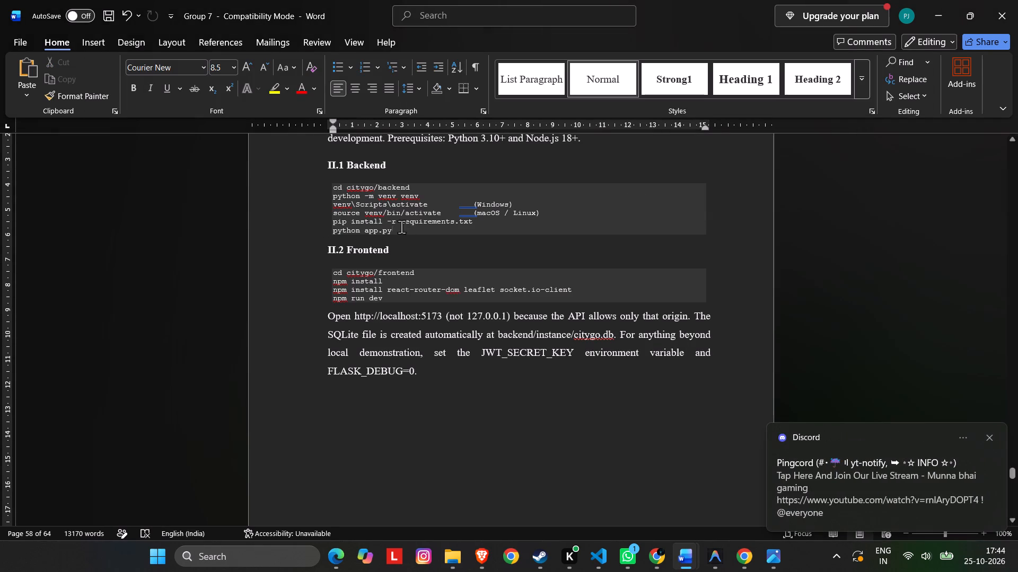
{"action": "left_click_drag", "start_coordinate": [401, 227], "coordinate": [329, 190]}
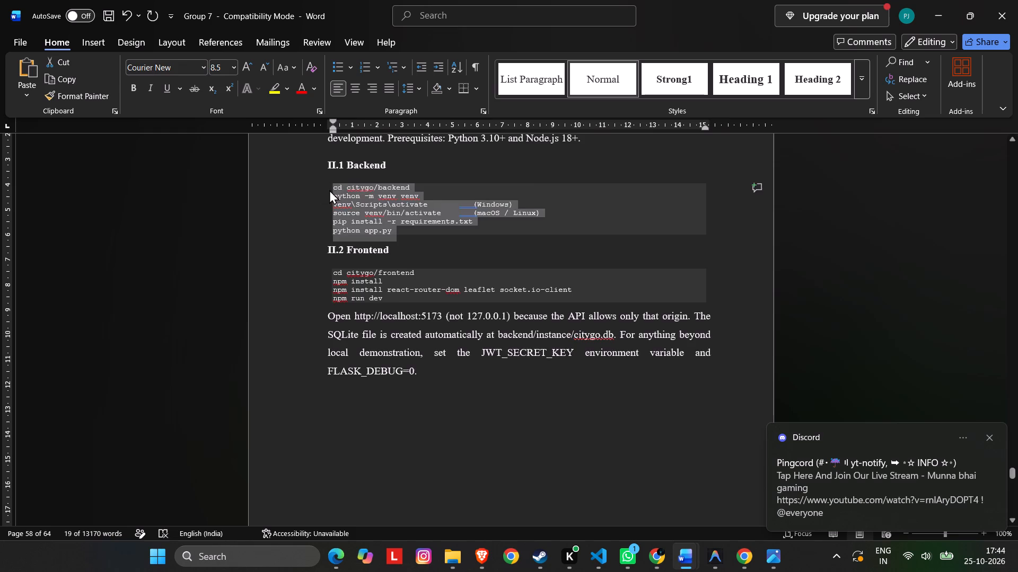
{"action": "key", "text": "ctrl+v"}
Remove the three blank lines separating the numbered setup parts in Group 7's II.1 Backend command block.
{"action": "left_click", "coordinate": [381, 338]}
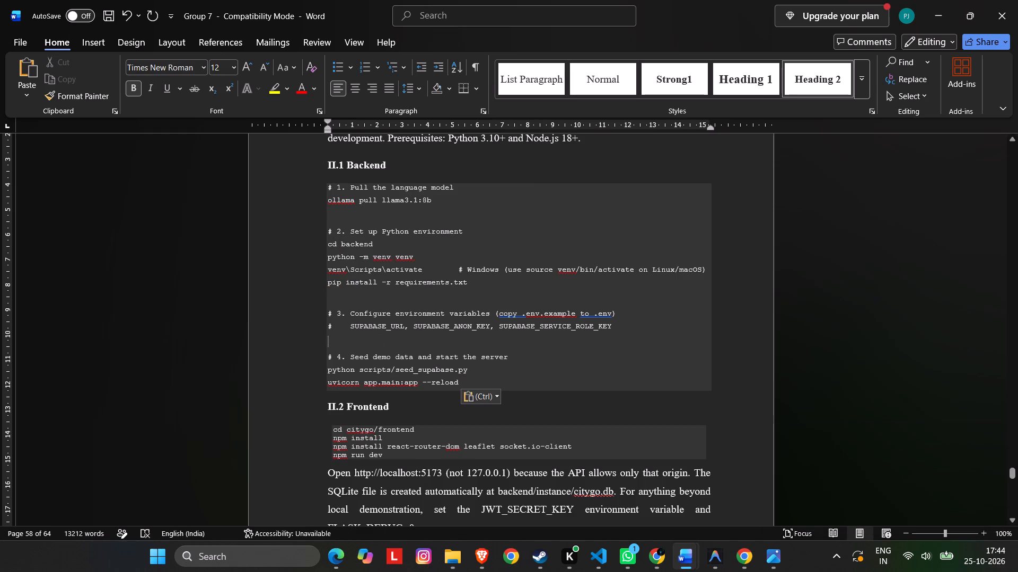
{"action": "key", "text": "BackSpace"}
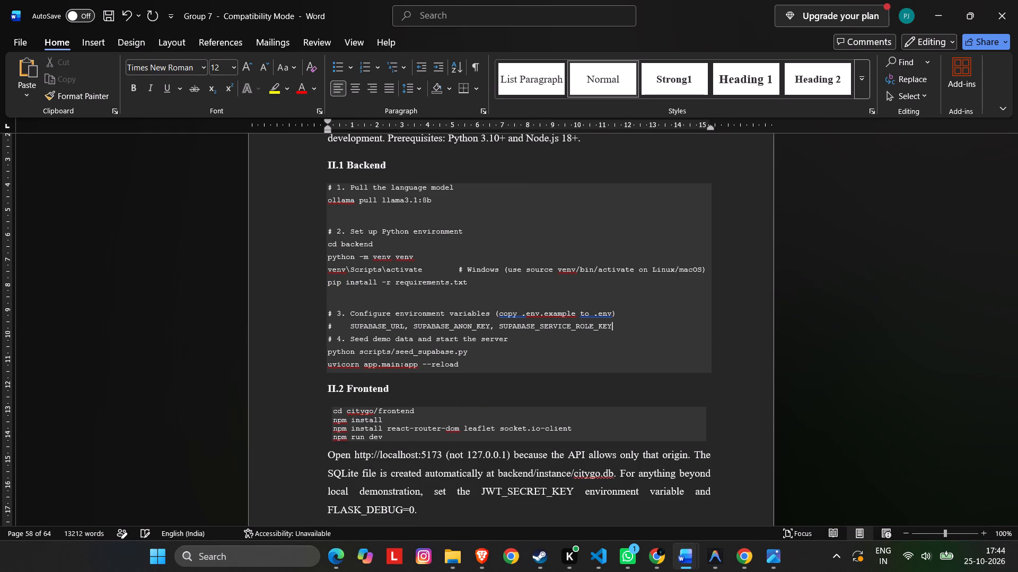
{"action": "left_click", "coordinate": [355, 297]}
{"action": "key", "text": "BackSpace"}
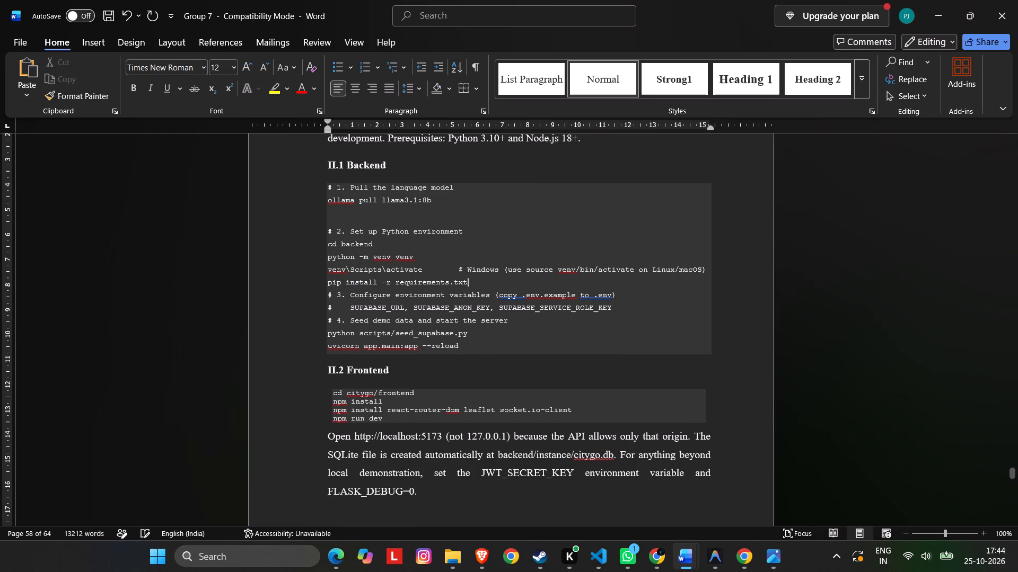
{"action": "left_click", "coordinate": [343, 213]}
{"action": "key", "text": "BackSpace"}
Replace Group 7's II.2 Frontend commands with the II.2 Front end block from LexTriage_Project_Report, cd frontend through the localhost:3000 line.
{"action": "scroll", "coordinate": [585, 449], "scroll_direction": "down", "scroll_amount": 20}
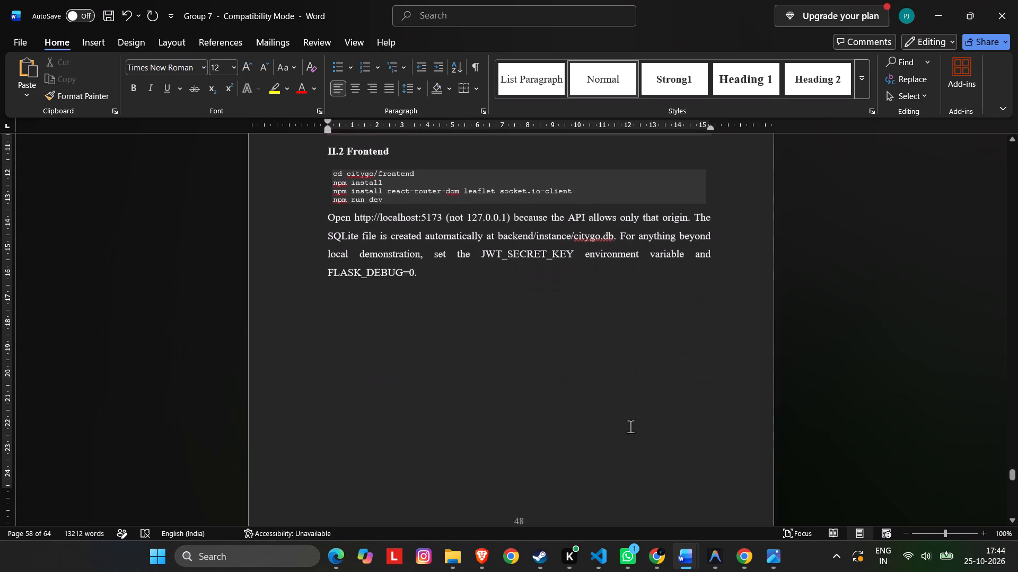
{"action": "scroll", "coordinate": [628, 428], "scroll_direction": "down", "scroll_amount": 6}
{"action": "scroll", "coordinate": [625, 432], "scroll_direction": "up", "scroll_amount": 20}
{"action": "scroll", "coordinate": [625, 432], "scroll_direction": "up", "scroll_amount": 4}
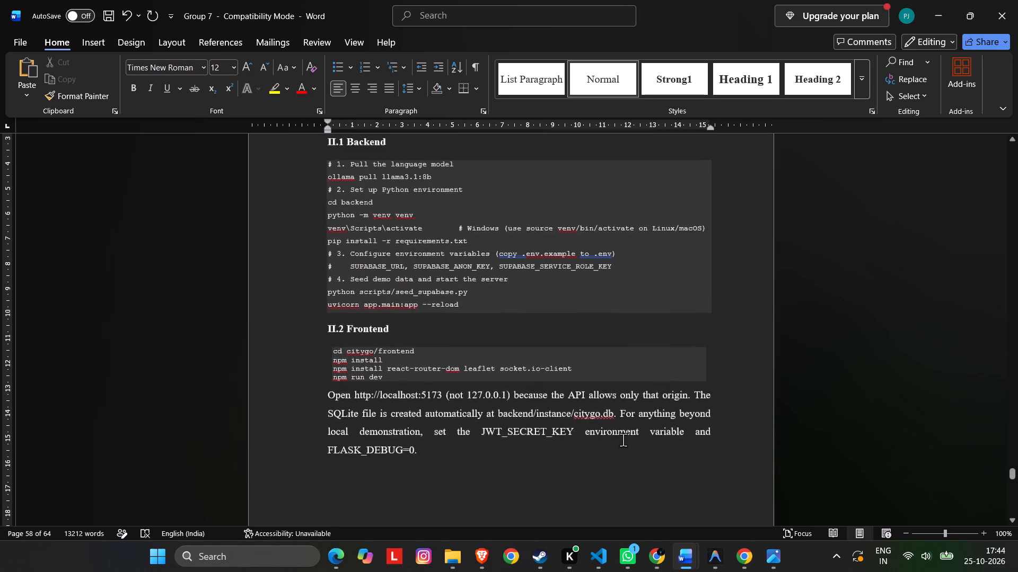
{"action": "key", "text": "alt+Tab"}
{"action": "left_click_drag", "start_coordinate": [459, 423], "coordinate": [381, 409]}
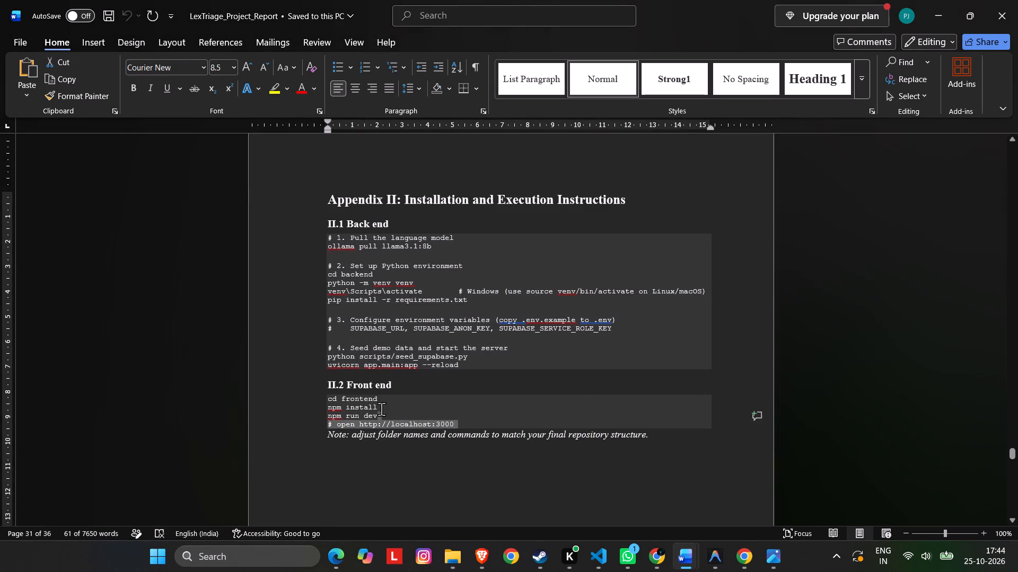
{"action": "left_click_drag", "start_coordinate": [381, 409], "coordinate": [324, 396]}
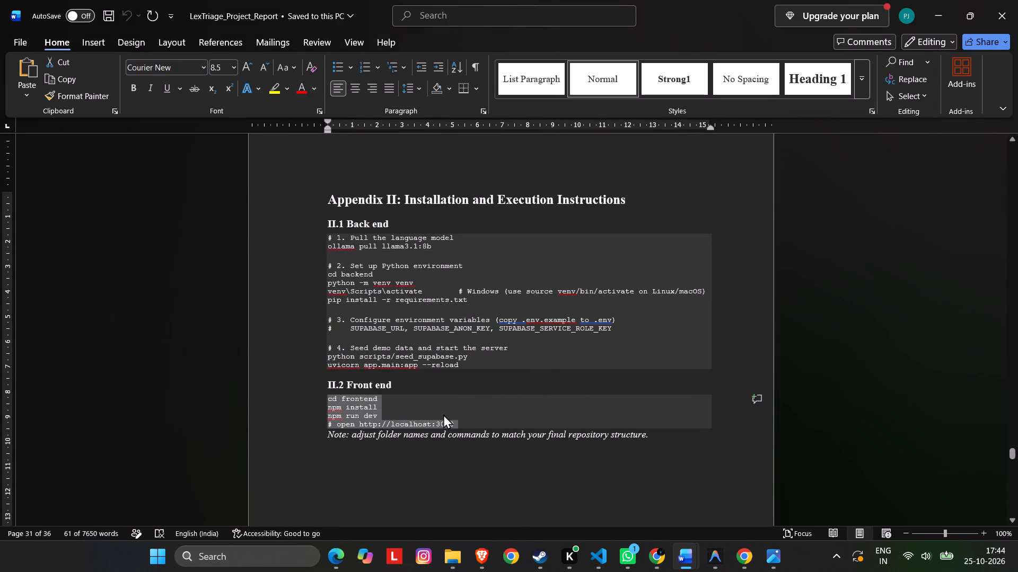
{"action": "key", "text": "ctrl+c"}
{"action": "key", "text": "alt+Tab"}
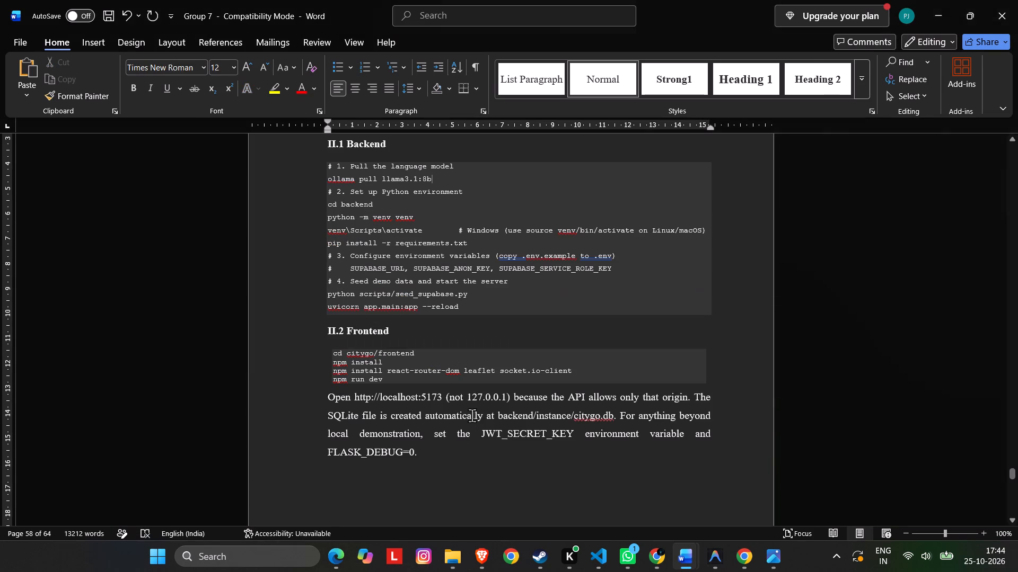
{"action": "left_click_drag", "start_coordinate": [392, 378], "coordinate": [337, 356]}
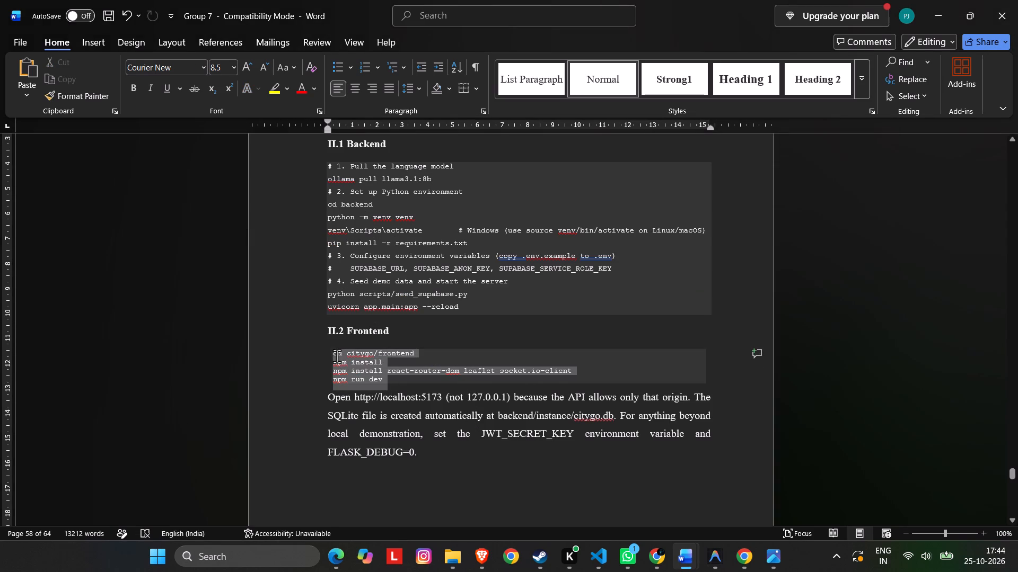
{"action": "left_click_drag", "start_coordinate": [337, 356], "coordinate": [332, 354]}
{"action": "key", "text": "ctrl+v"}
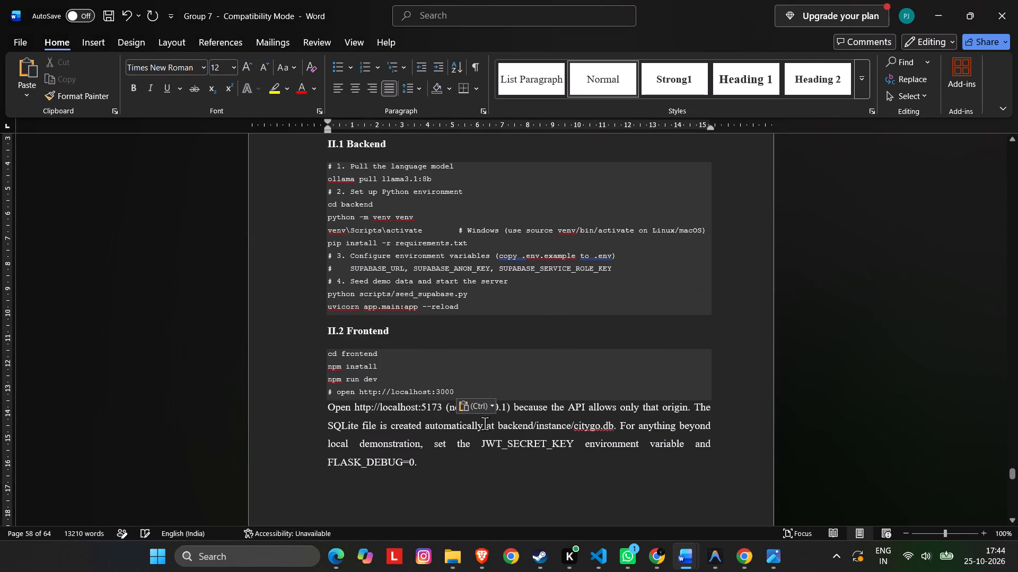
{"action": "left_click", "coordinate": [360, 383]}
Compare the closing text after the frontend commands in Group 7's Appendix II with the end of LexTriage_Project_Report's Appendix II.
{"action": "scroll", "coordinate": [615, 505], "scroll_direction": "down", "scroll_amount": 5}
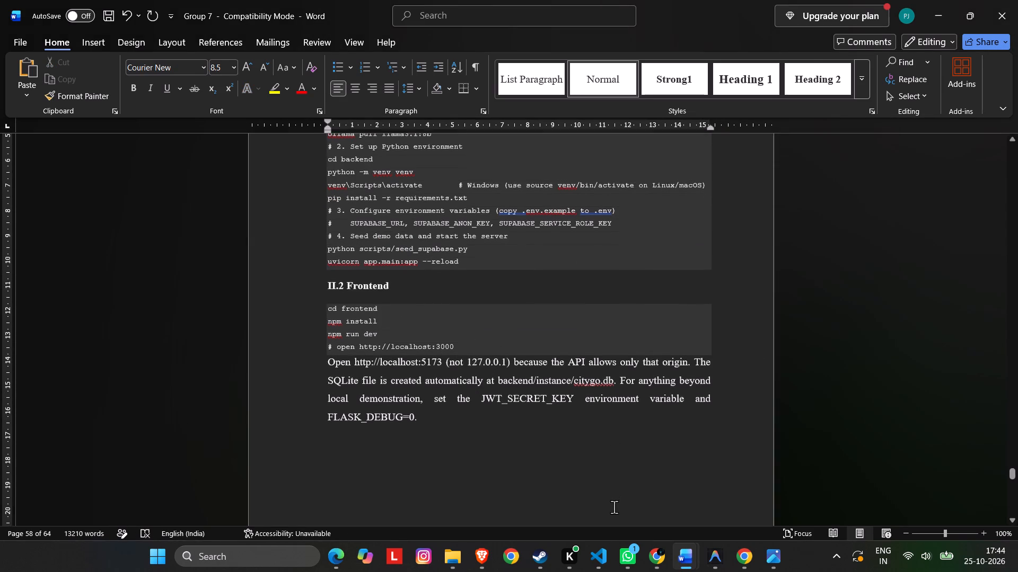
{"action": "key", "text": "alt+Tab"}
{"action": "scroll", "coordinate": [541, 481], "scroll_direction": "down", "scroll_amount": 6}
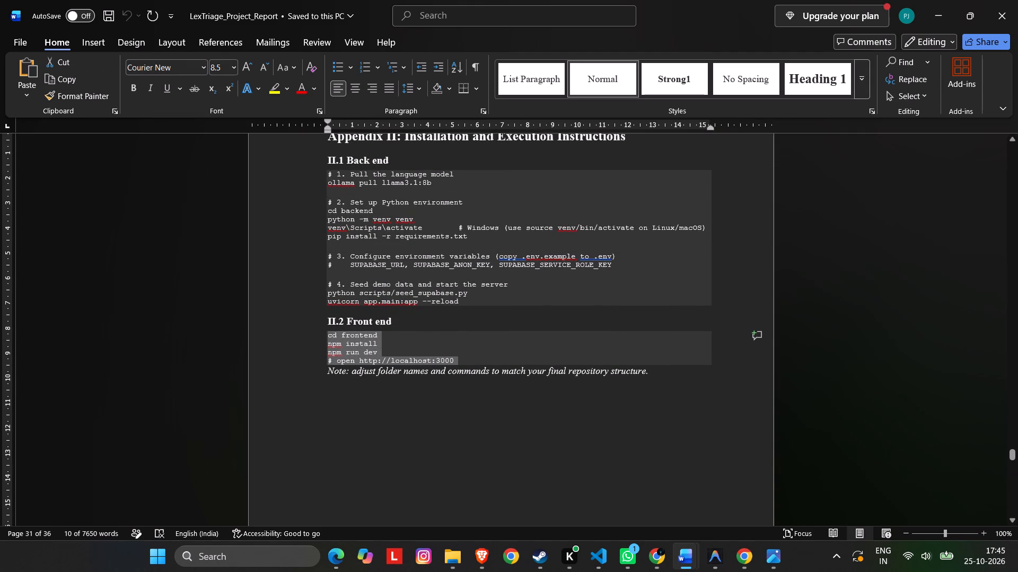
{"action": "key", "text": "alt+Tab"}
{"action": "scroll", "coordinate": [532, 526], "scroll_direction": "down", "scroll_amount": 2}
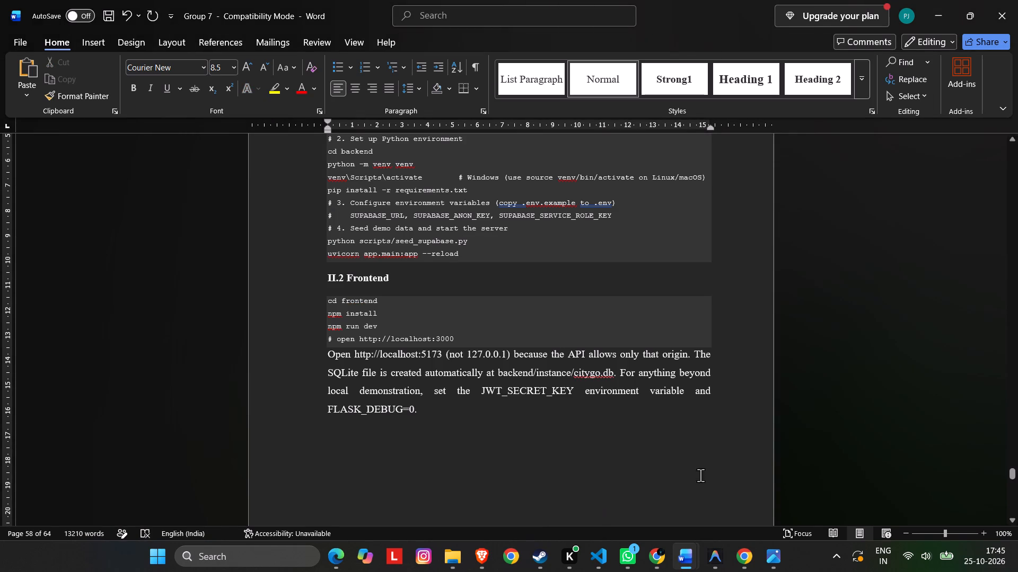
{"action": "scroll", "coordinate": [637, 466], "scroll_direction": "down", "scroll_amount": 4}
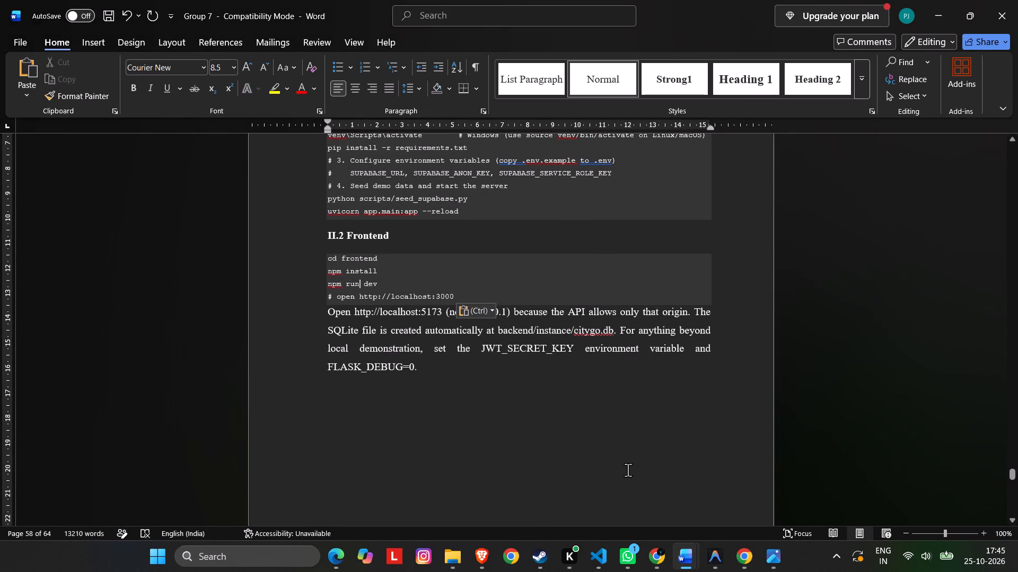
{"action": "left_click", "coordinate": [503, 454]}
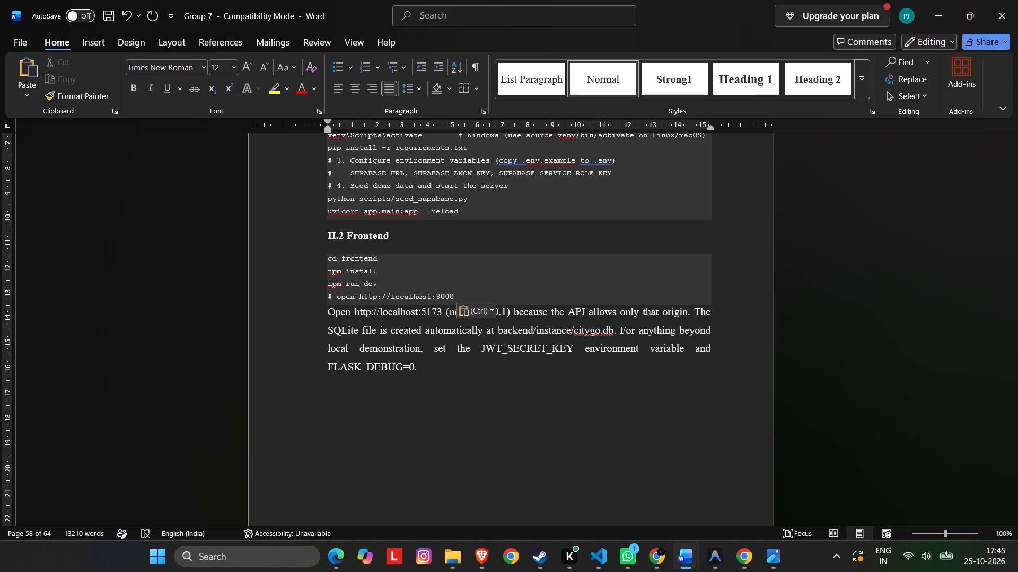
{"action": "key", "text": "alt+Tab"}
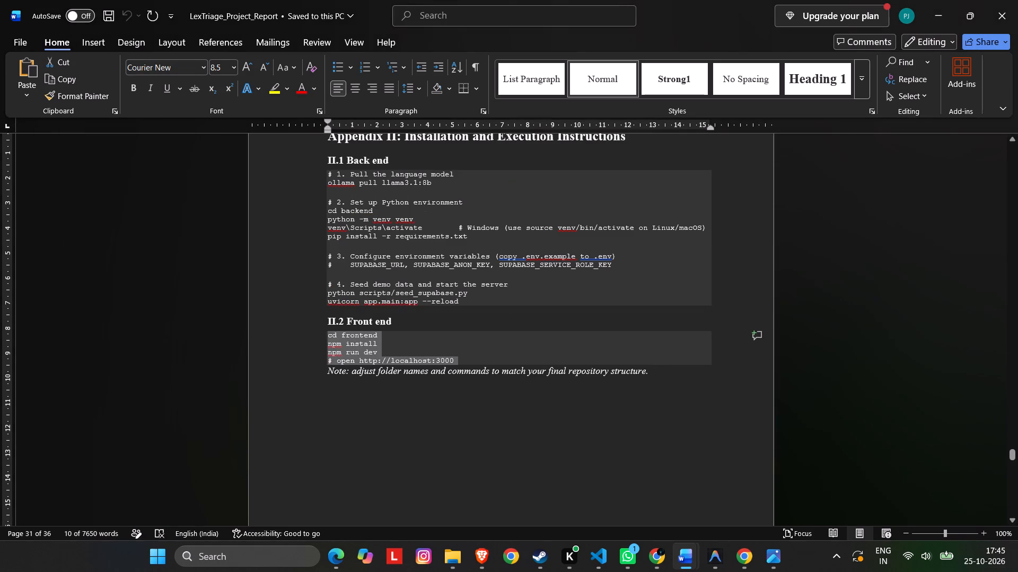
{"action": "scroll", "coordinate": [517, 493], "scroll_direction": "up", "scroll_amount": 1}
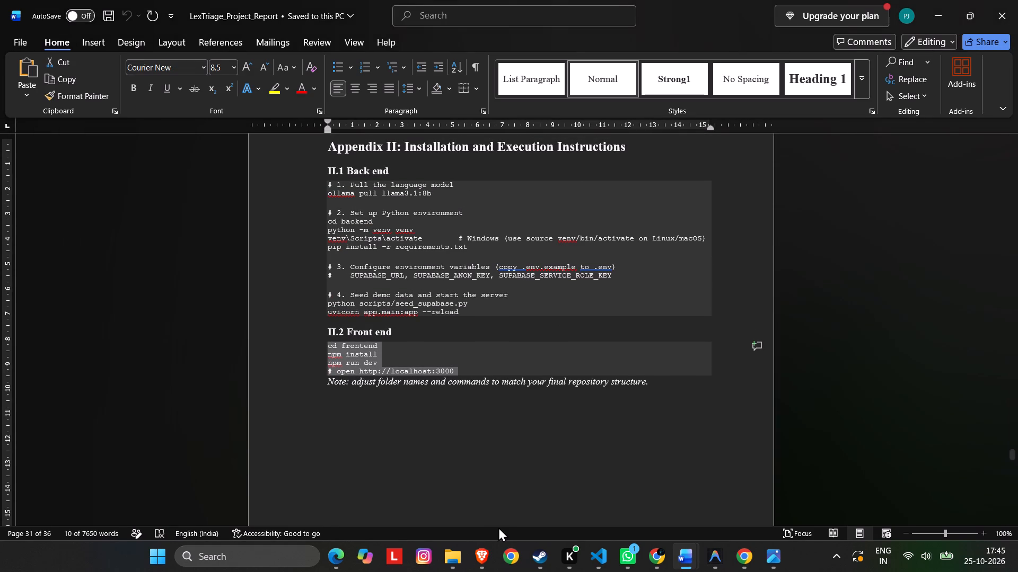
{"action": "scroll", "coordinate": [498, 527], "scroll_direction": "up", "scroll_amount": 7}
{"action": "key", "text": "alt+Tab"}
{"action": "scroll", "coordinate": [499, 530], "scroll_direction": "up", "scroll_amount": 2}
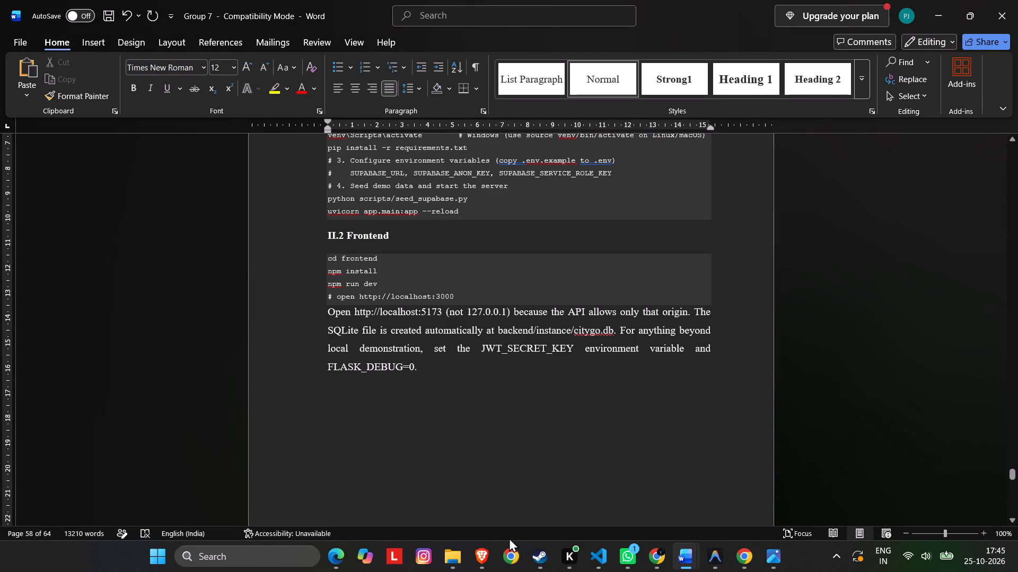
{"action": "scroll", "coordinate": [509, 538], "scroll_direction": "up", "scroll_amount": 2}
{"action": "scroll", "coordinate": [583, 481], "scroll_direction": "up", "scroll_amount": 8}
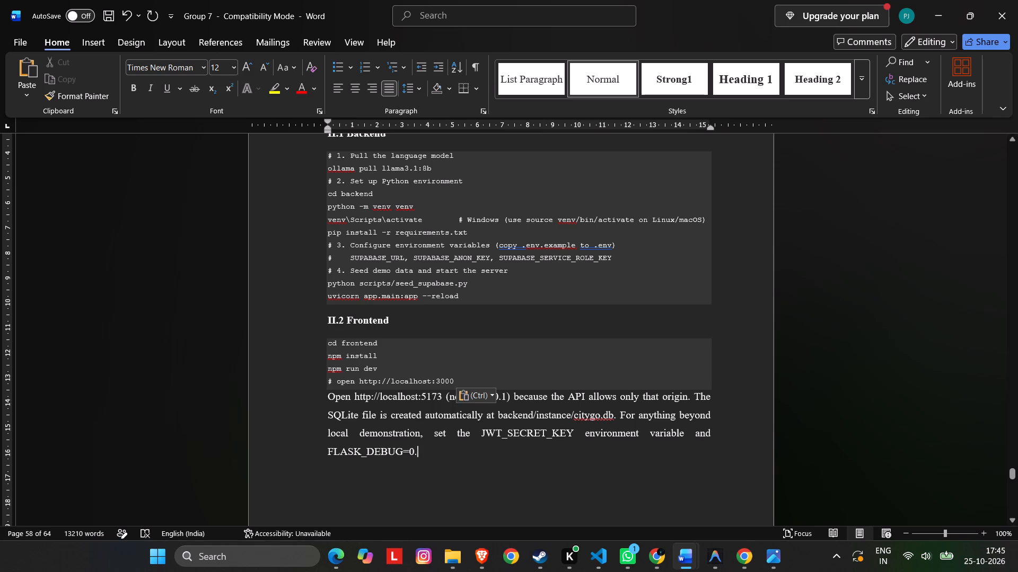
{"action": "key", "text": "alt+Tab"}
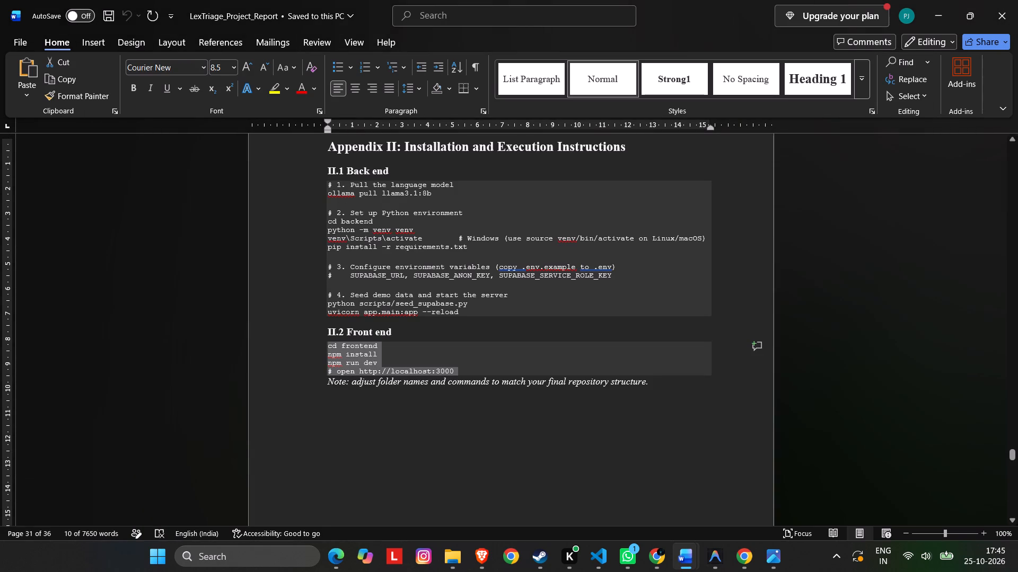